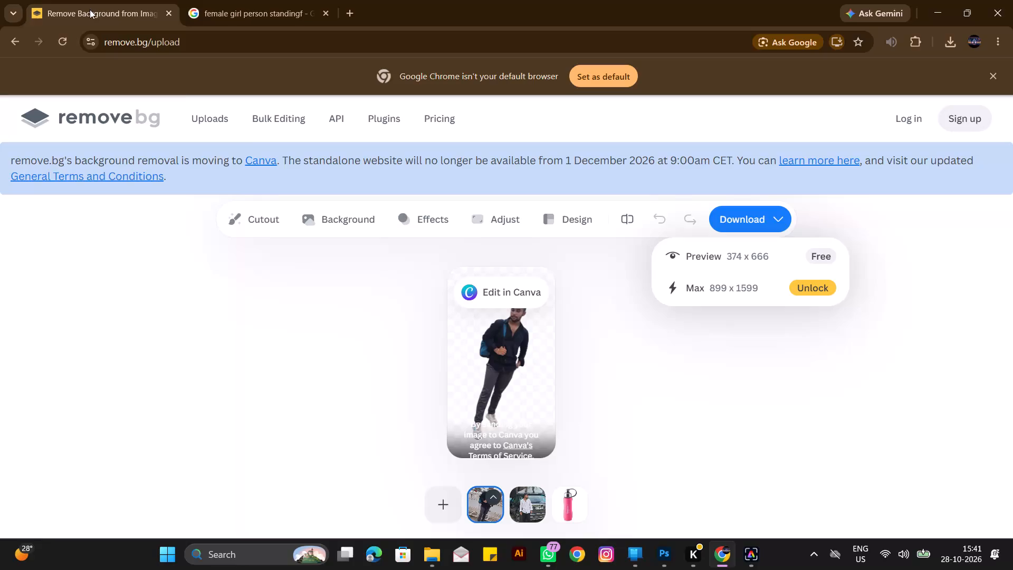
Replace the Google image search query with "orange juice" and run the search.
left_click(252, 7)
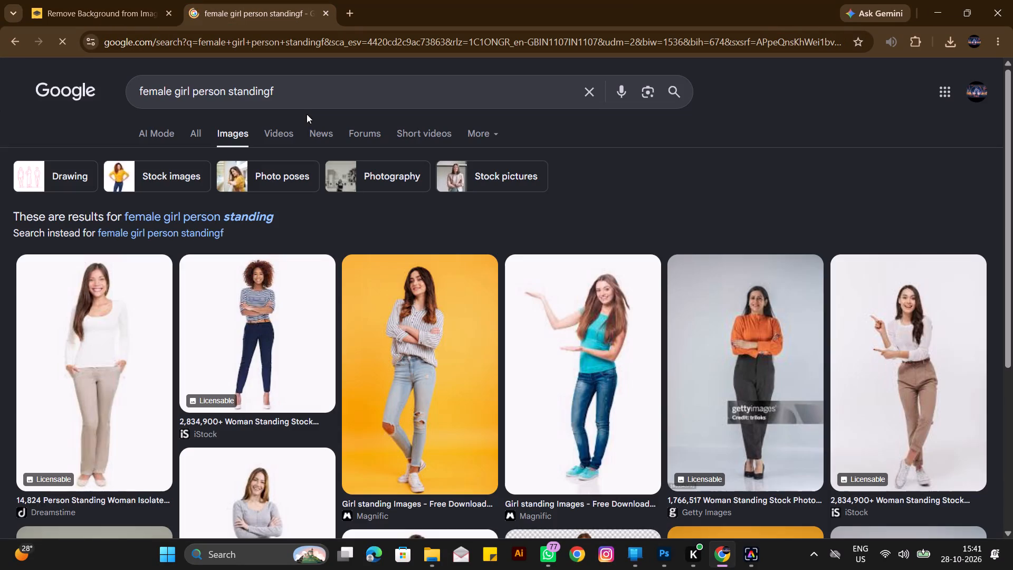
left_click_drag(298, 84, 158, 83)
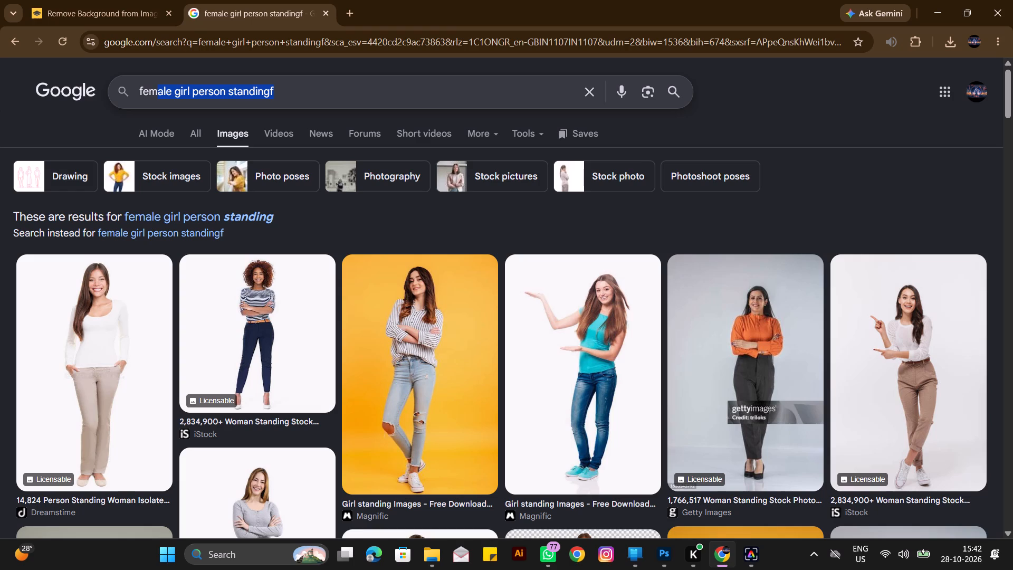
scroll(157, 82, "up", 1)
key("Insert")
key("BackSpace")
key("BackSpace")
key("BackSpace")
key("BackSpace")
key("BackSpace")
key("BackSpace")
key("BackSpace")
key("BackSpace")
key("BackSpace")
key("BackSpace")
key("BackSpace")
key("BackSpace")
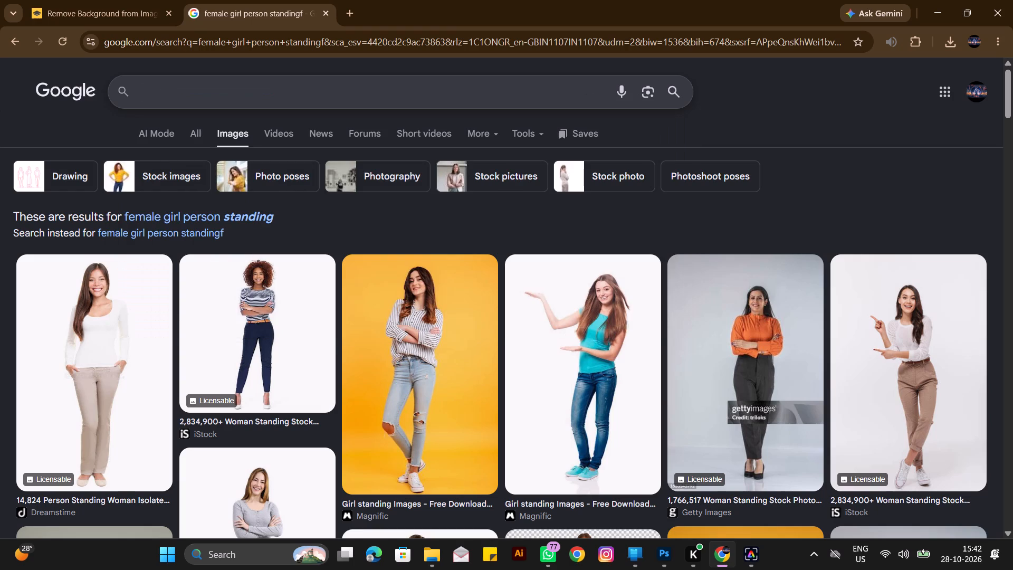
key("o")
type("ra")
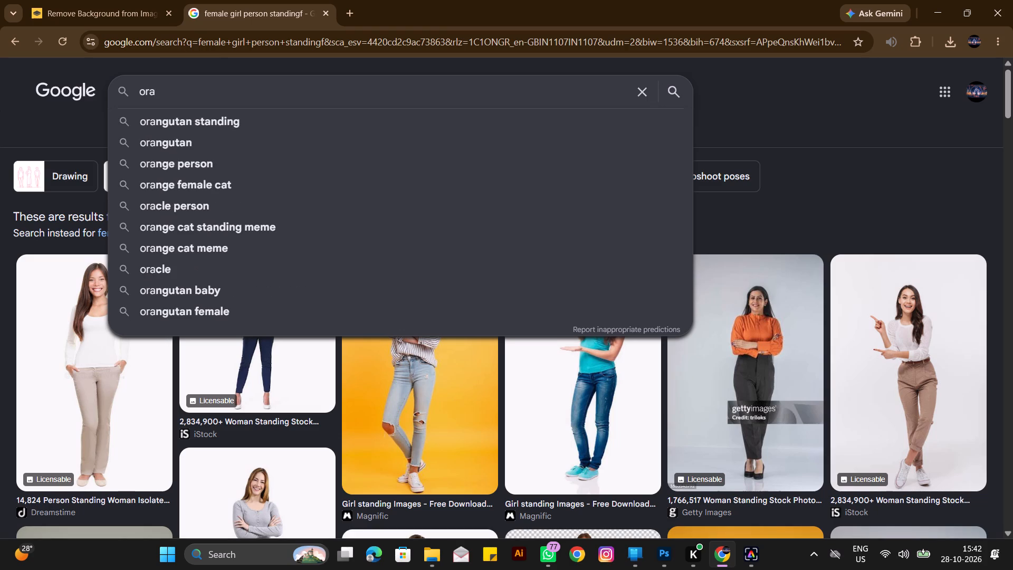
type("nge")
key("space")
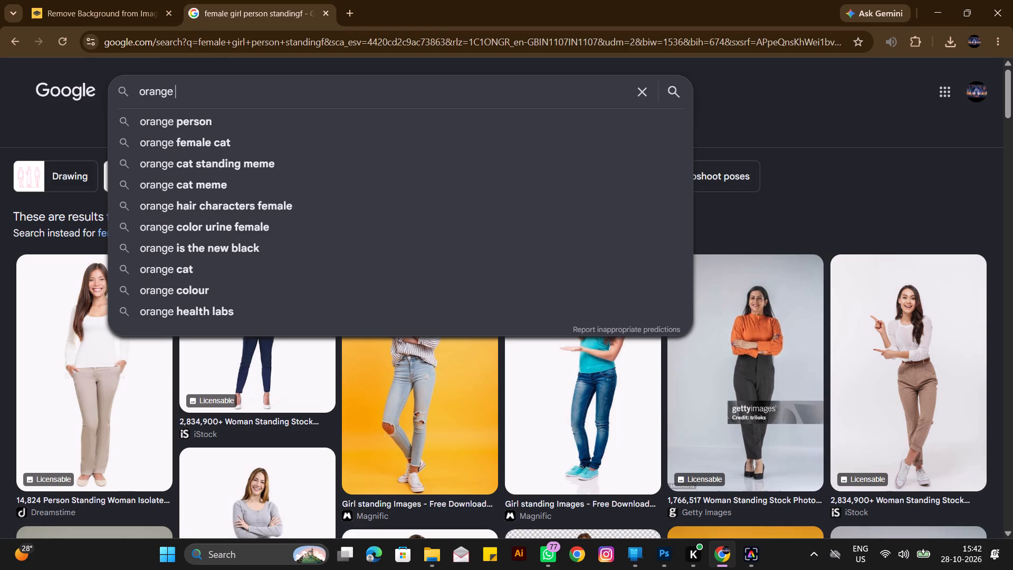
type("ji")
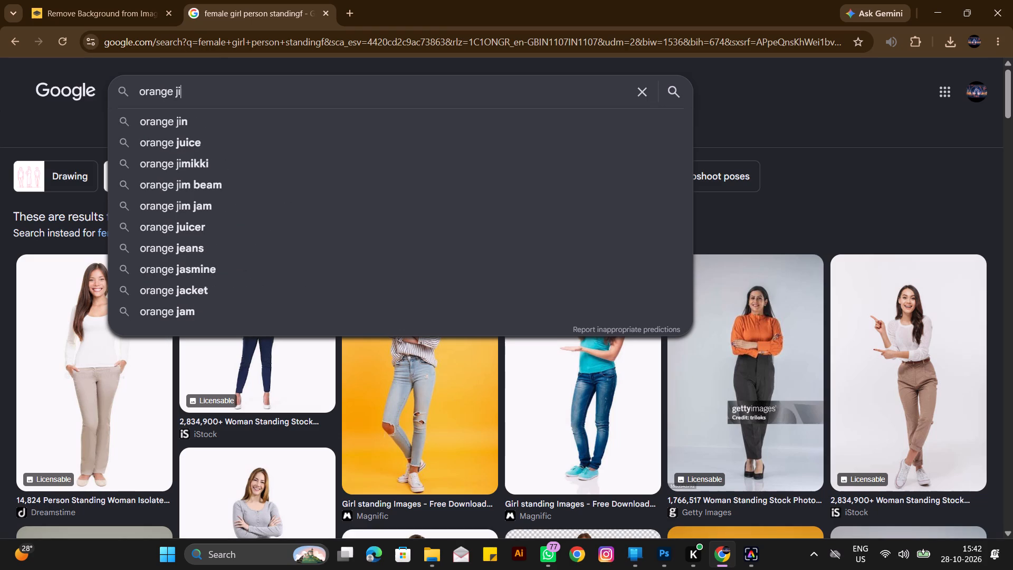
key("BackSpace")
type("uice")
key("Return")
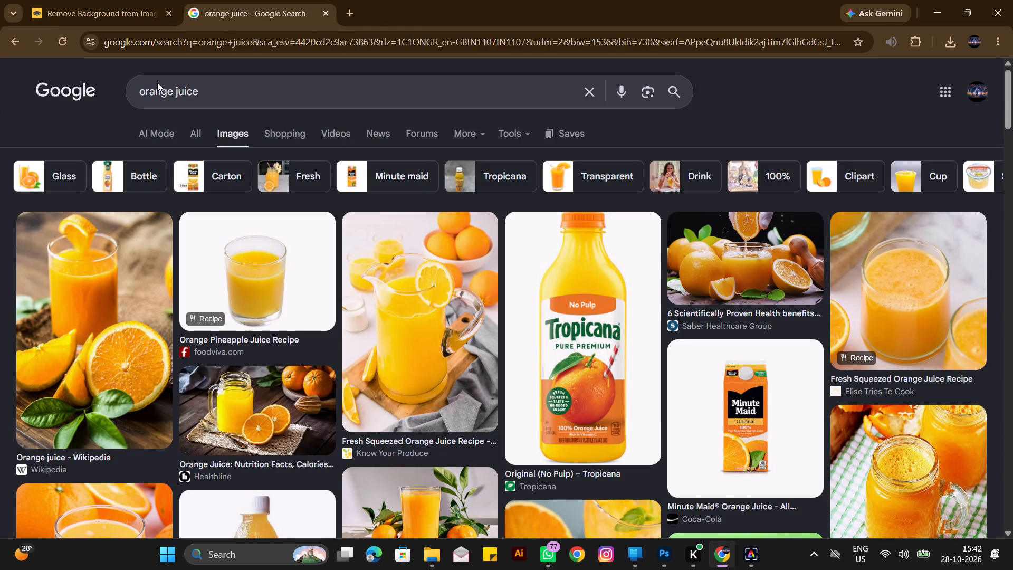
Look through the orange juice image results for a suitable product picture.
scroll(683, 359, "down", 4)
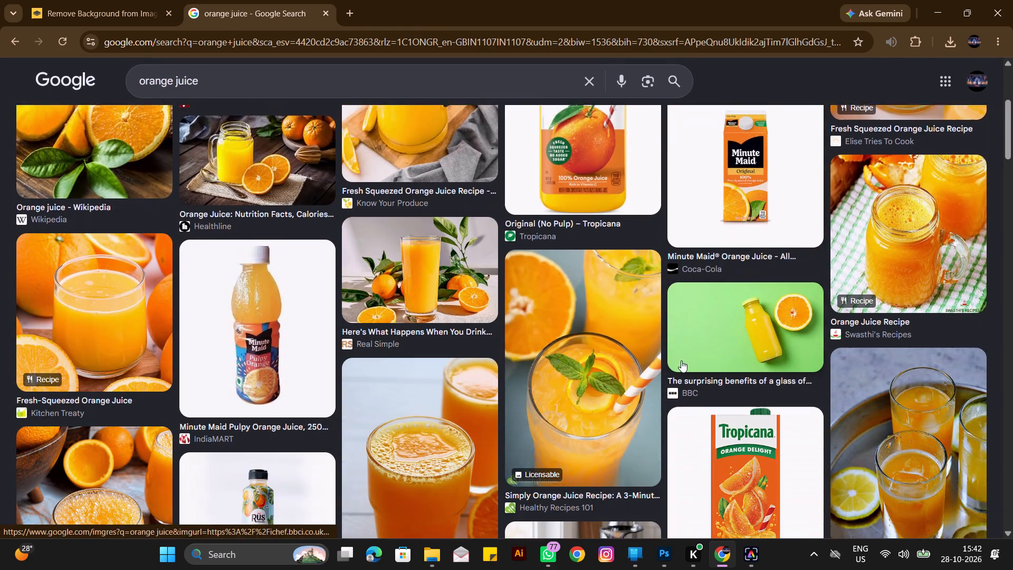
scroll(680, 360, "down", 5)
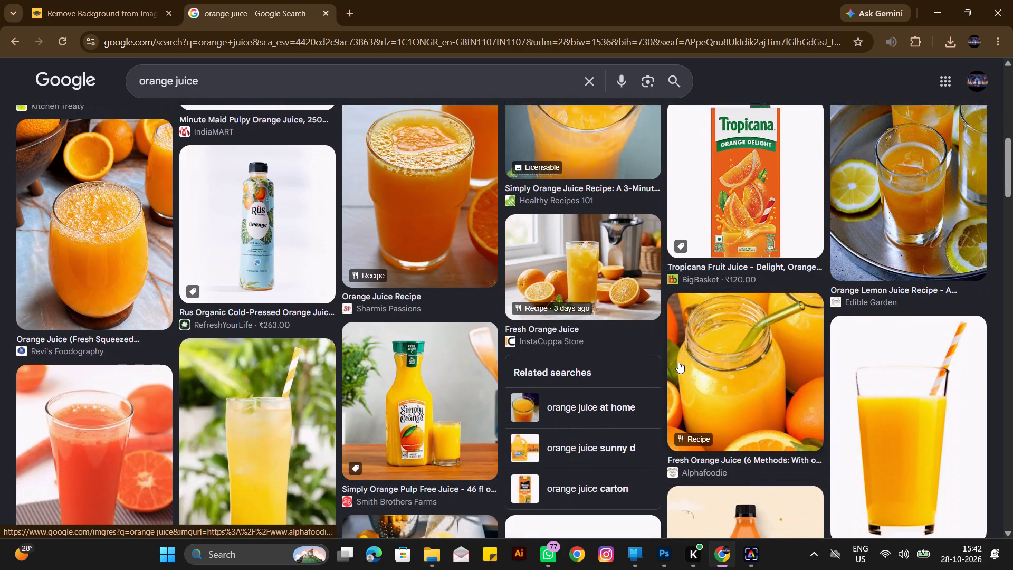
scroll(678, 362, "down", 9)
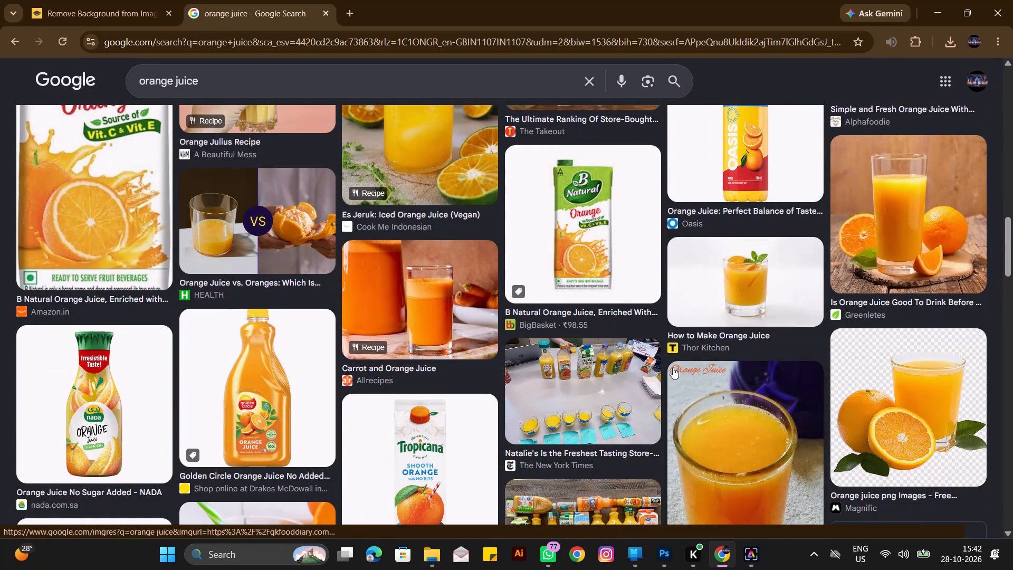
scroll(672, 367, "down", 1)
scroll(671, 368, "up", 4)
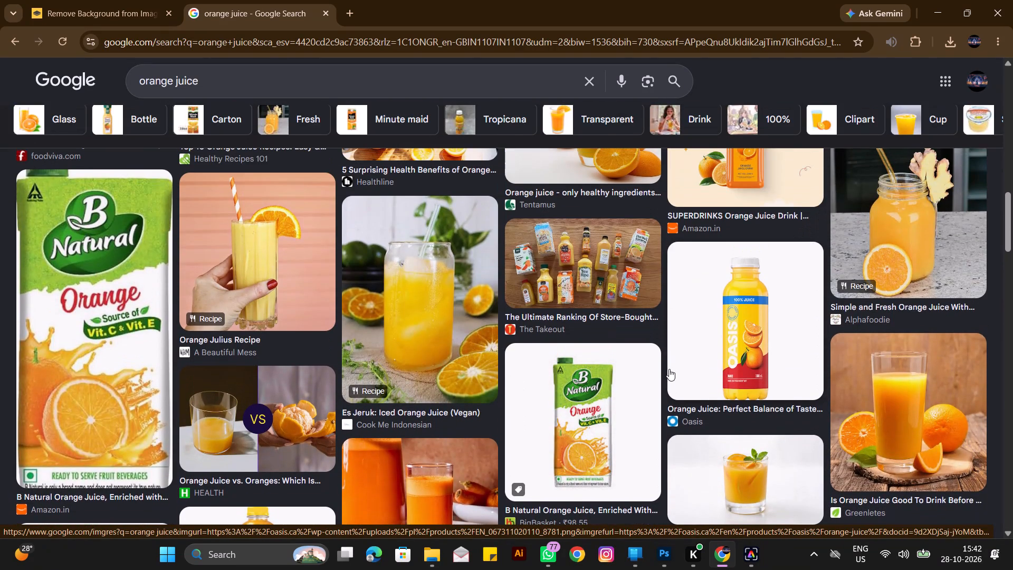
scroll(669, 369, "down", 8)
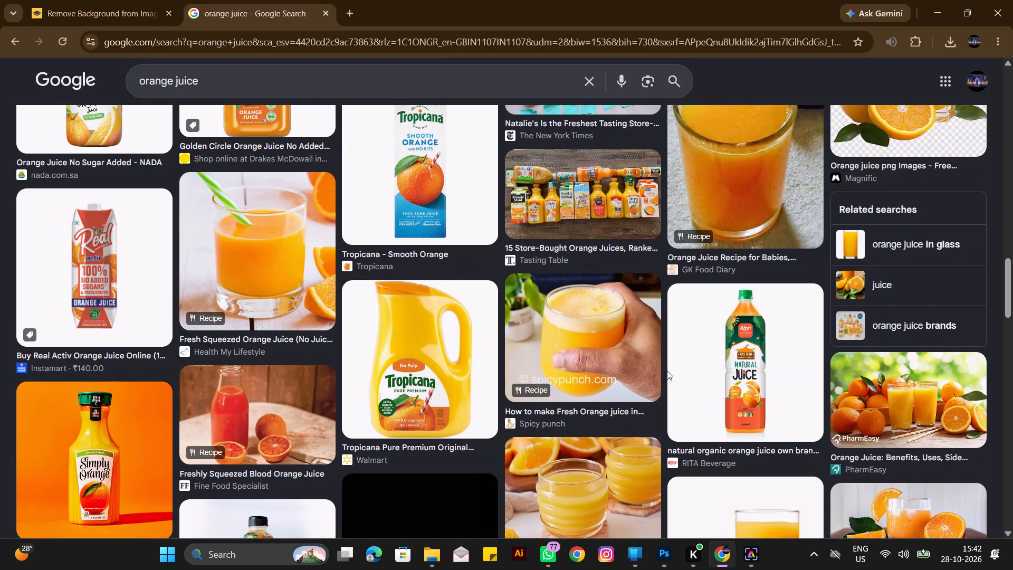
scroll(667, 370, "down", 3)
scroll(316, 339, "up", 4)
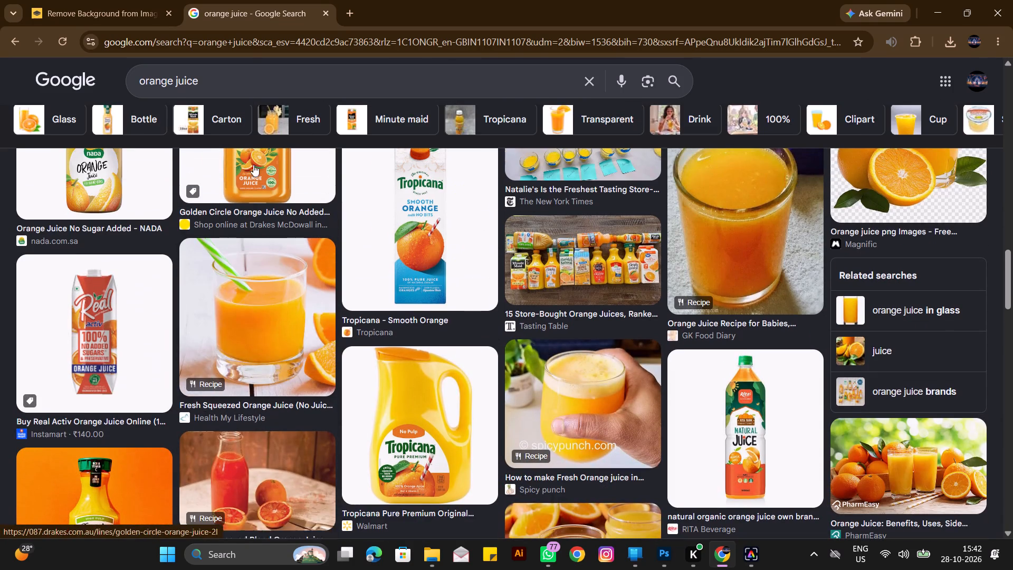
Narrow the image results to bottles and examine the orange juice bottle pictures.
left_click(111, 131)
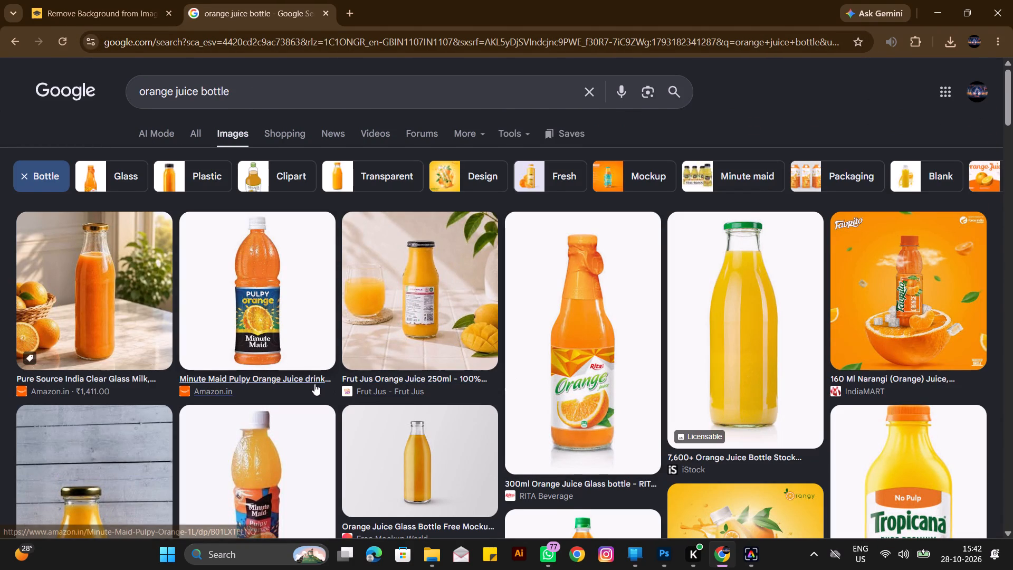
scroll(314, 384, "down", 2)
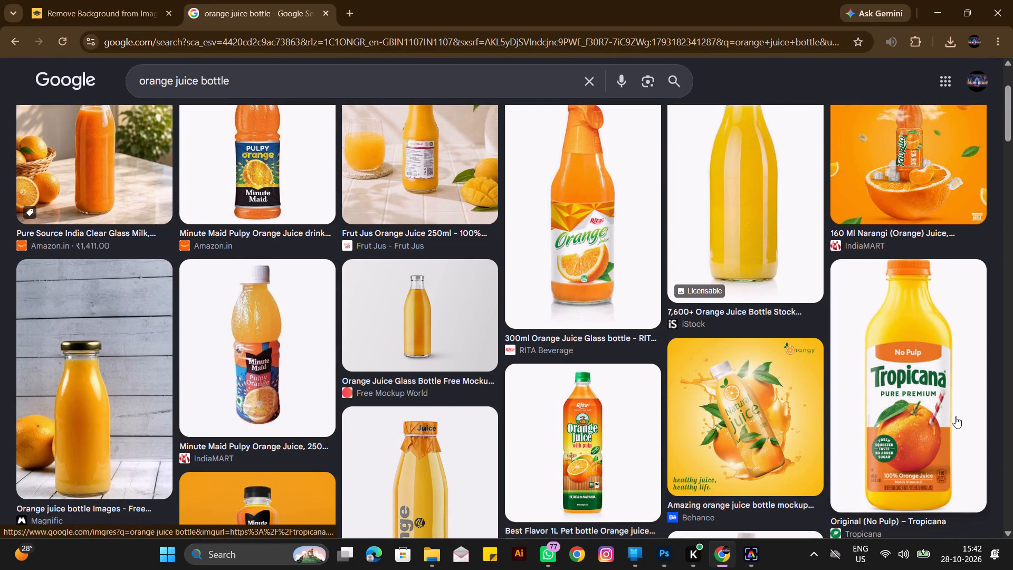
scroll(937, 429, "down", 3)
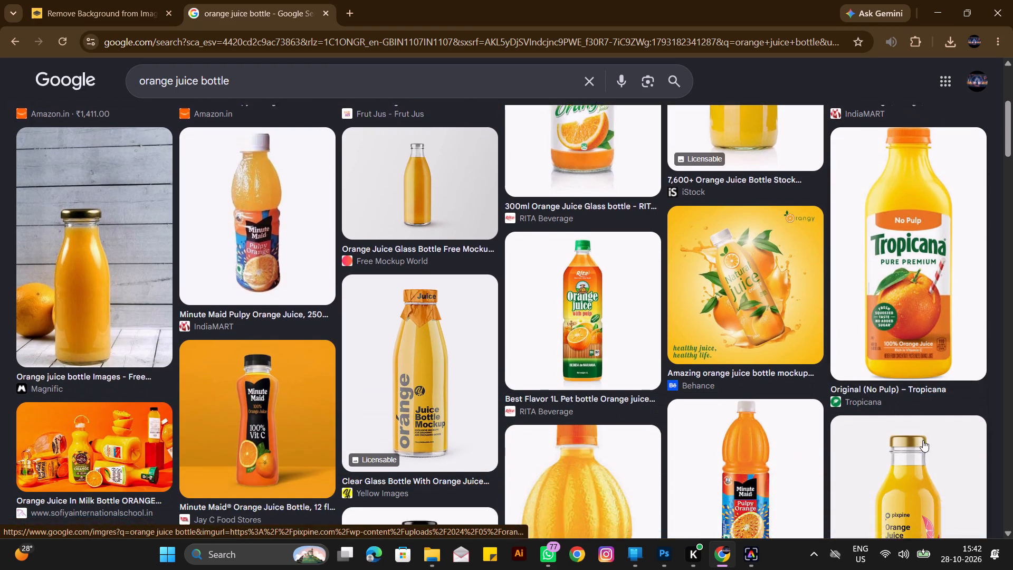
scroll(912, 448, "down", 7)
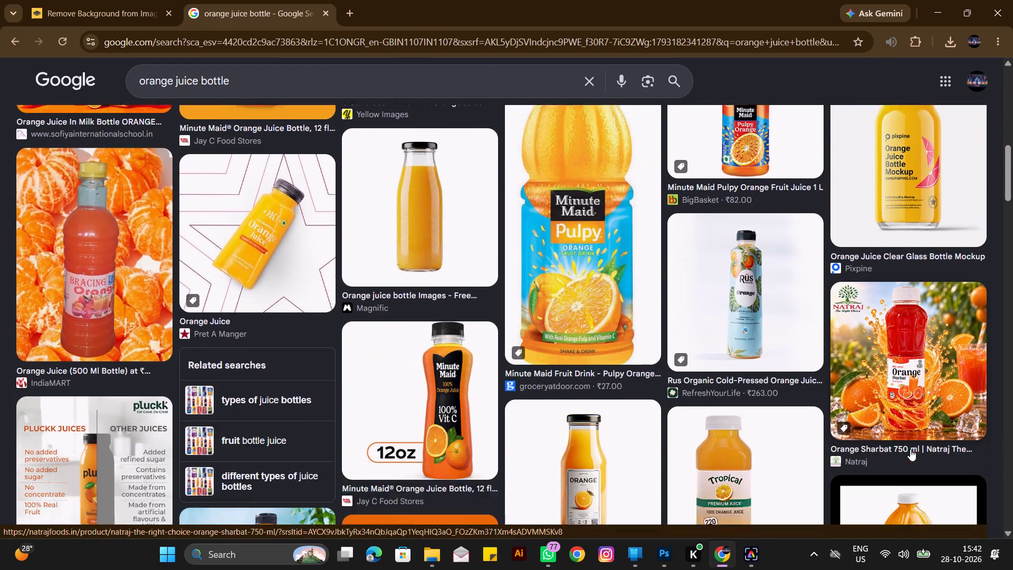
scroll(910, 449, "down", 2)
scroll(910, 450, "up", 1)
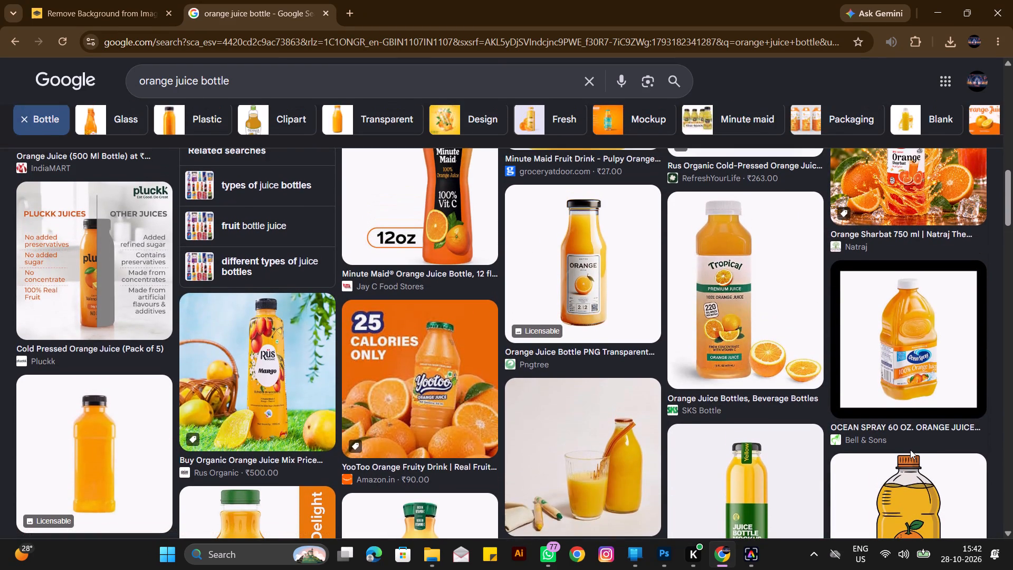
scroll(908, 451, "down", 3)
scroll(904, 455, "up", 8)
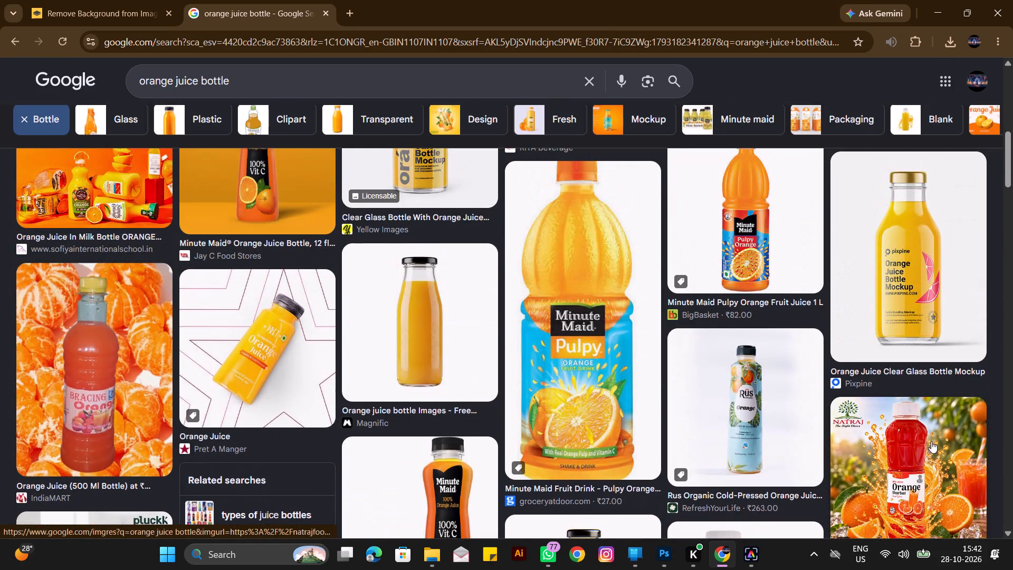
scroll(936, 442, "down", 6)
scroll(322, 467, "down", 2)
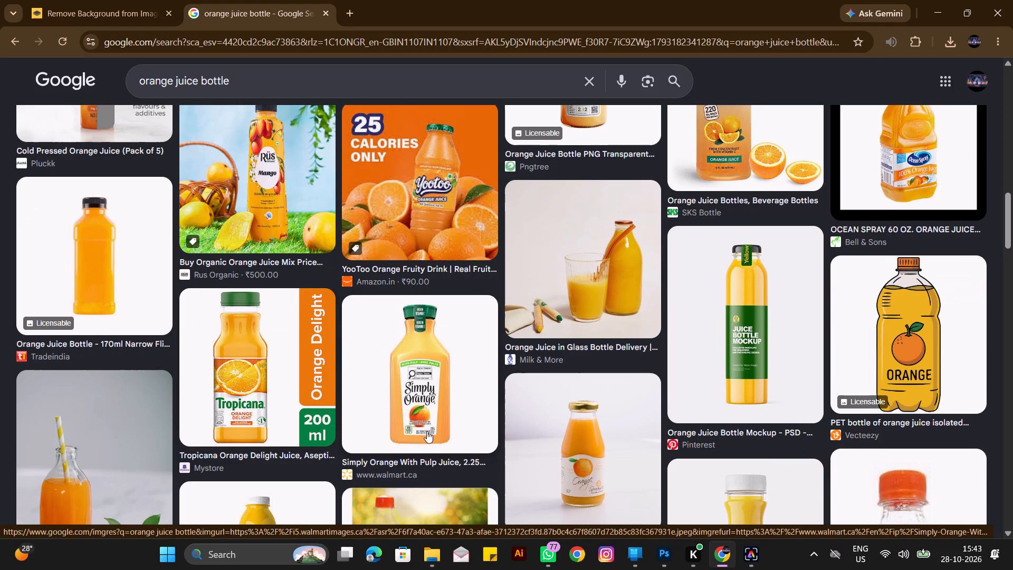
Change the image search to "orange juice can".
left_click(254, 74)
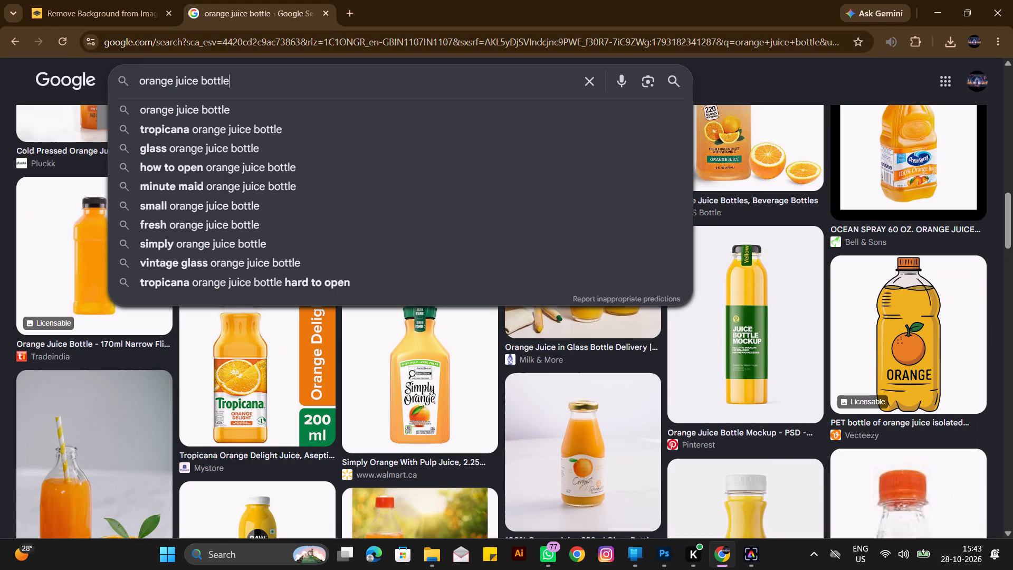
key("BackSpace")
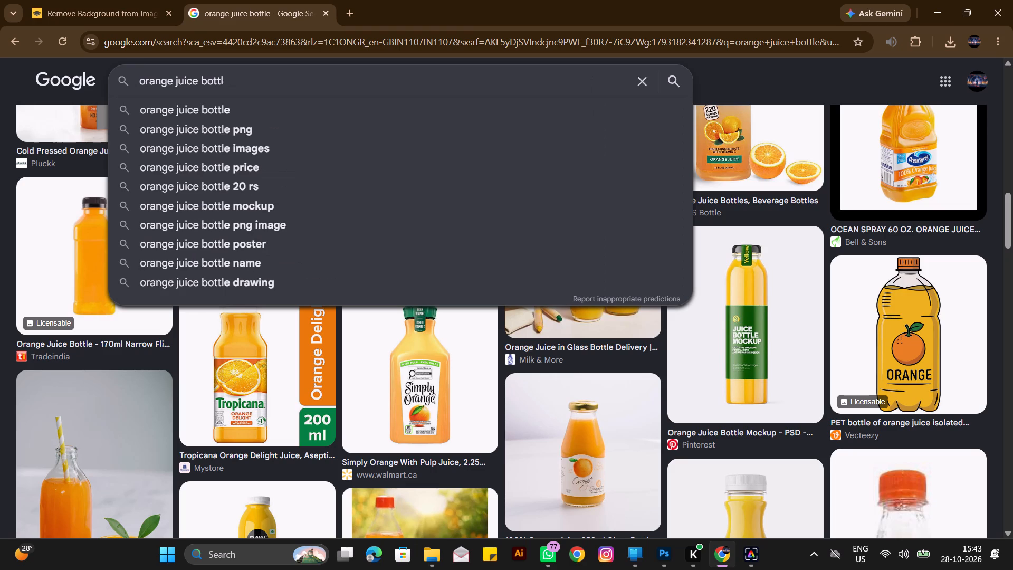
key("BackSpace")
key("BackSpace")
key("BackSpace")
key("BackSpace")
key("BackSpace")
type("can")
key("Return")
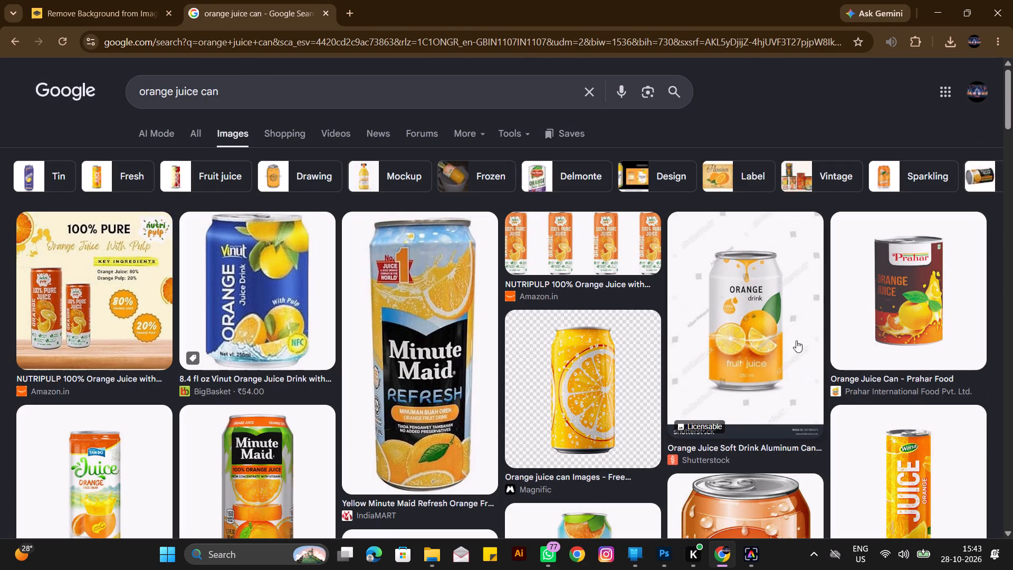
Find the orange Fanta can on a white background in the results and save its image to the computer.
scroll(746, 325, "down", 5)
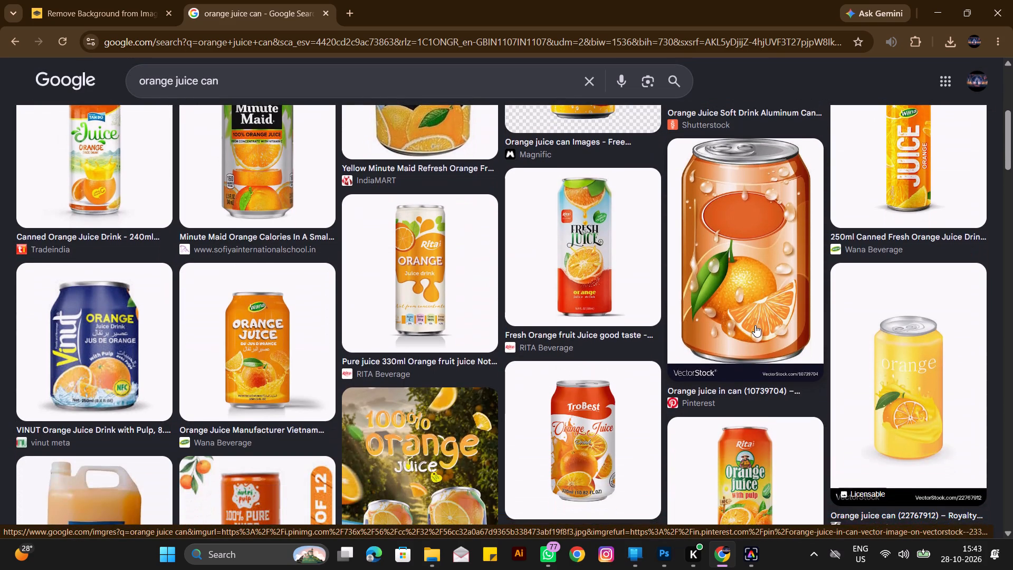
scroll(327, 349, "down", 3)
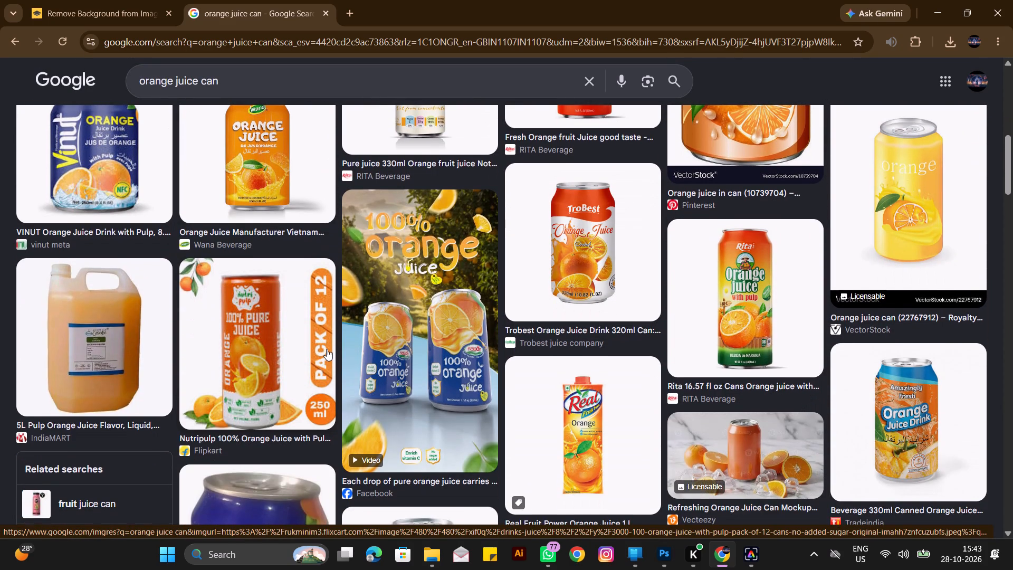
scroll(327, 349, "down", 6)
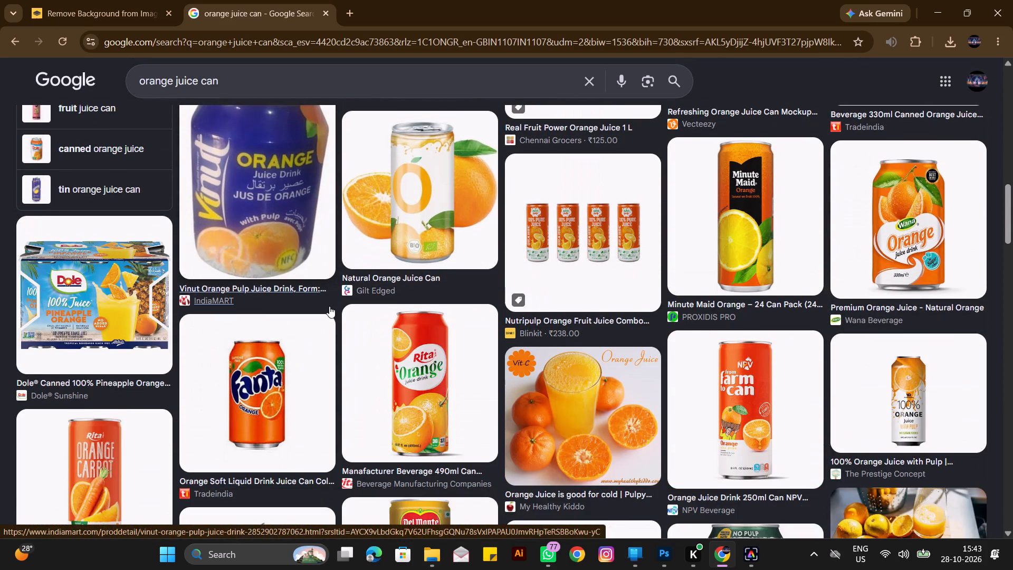
right_click(272, 399)
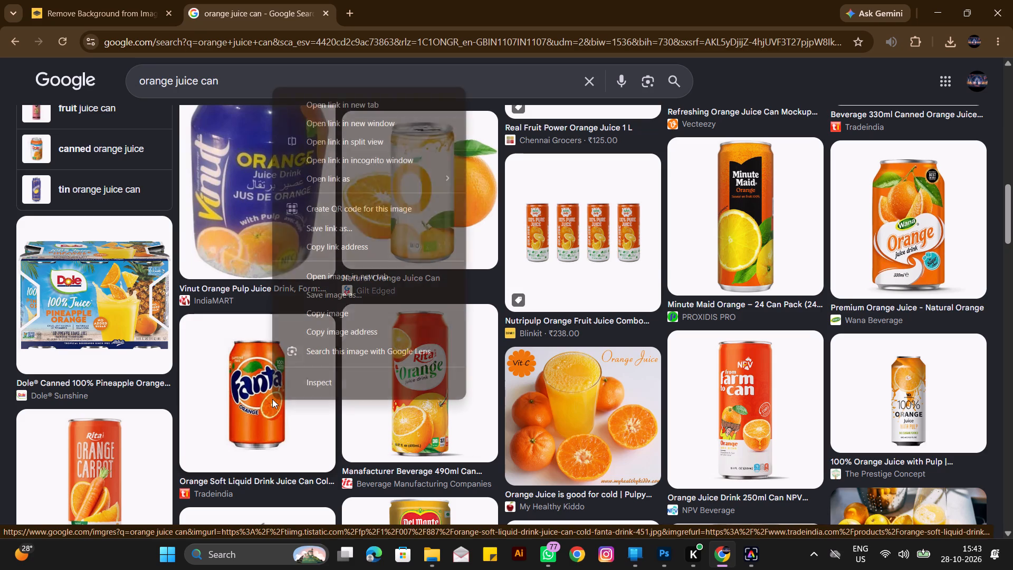
left_click(329, 299)
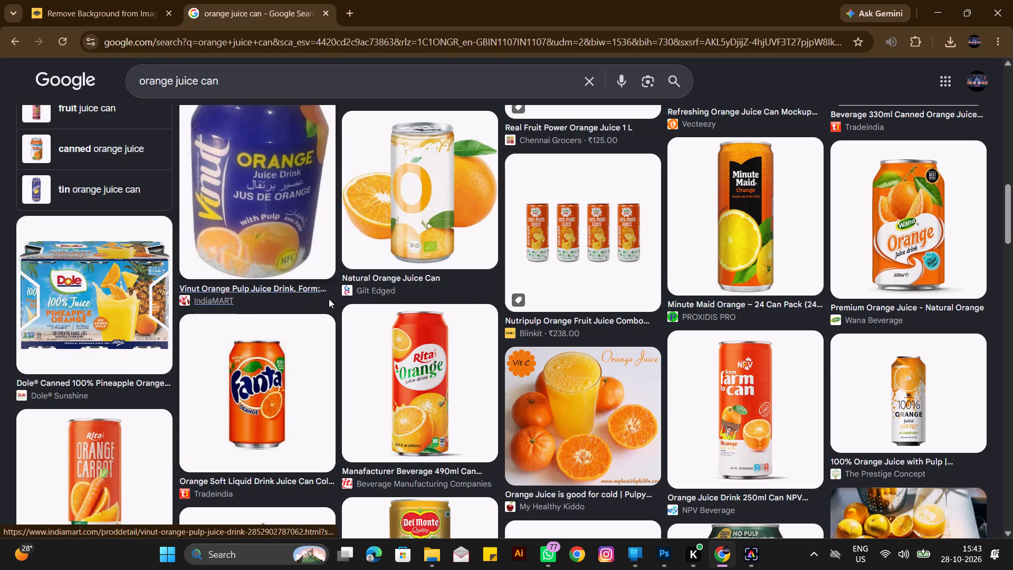
left_click(385, 356)
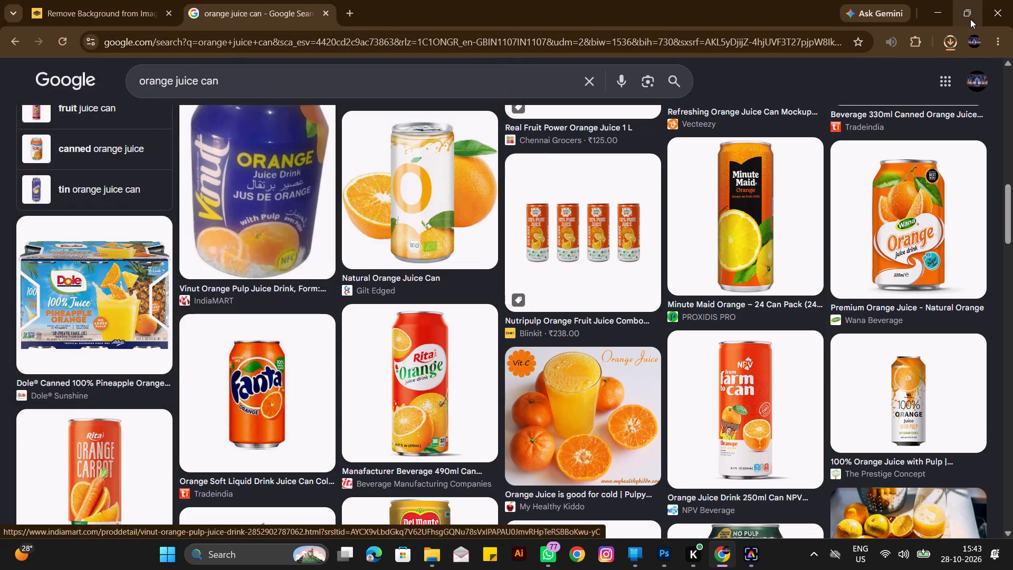
Upload the Fanta can image, images (18), from Downloads to remove.bg for background removal.
left_click(97, 11)
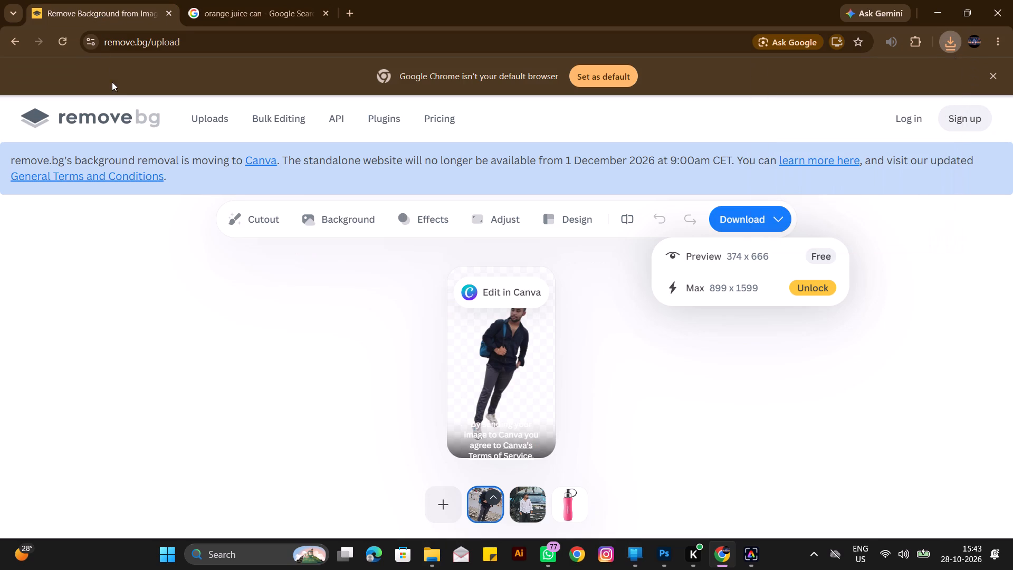
left_click(446, 503)
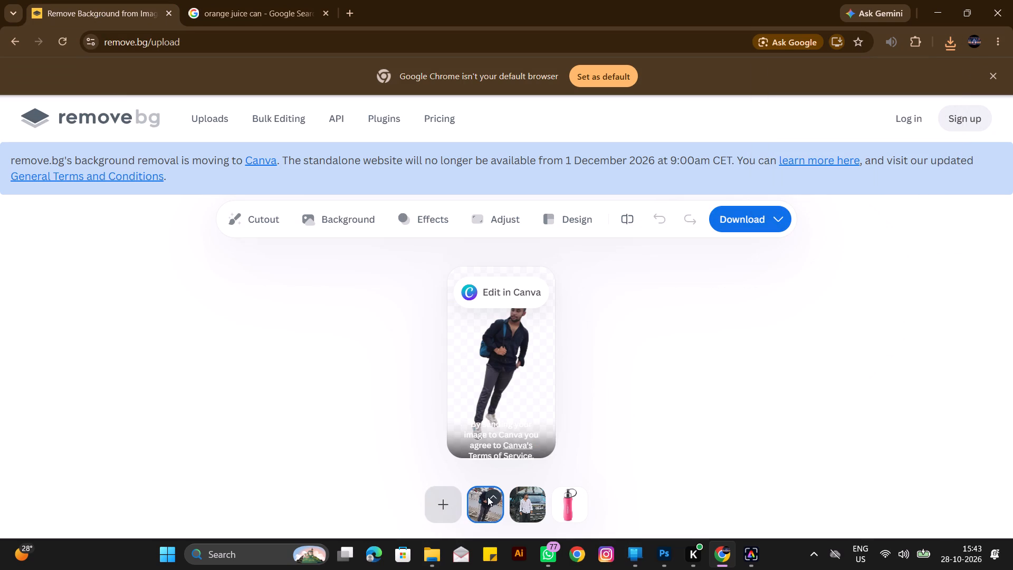
left_click(173, 150)
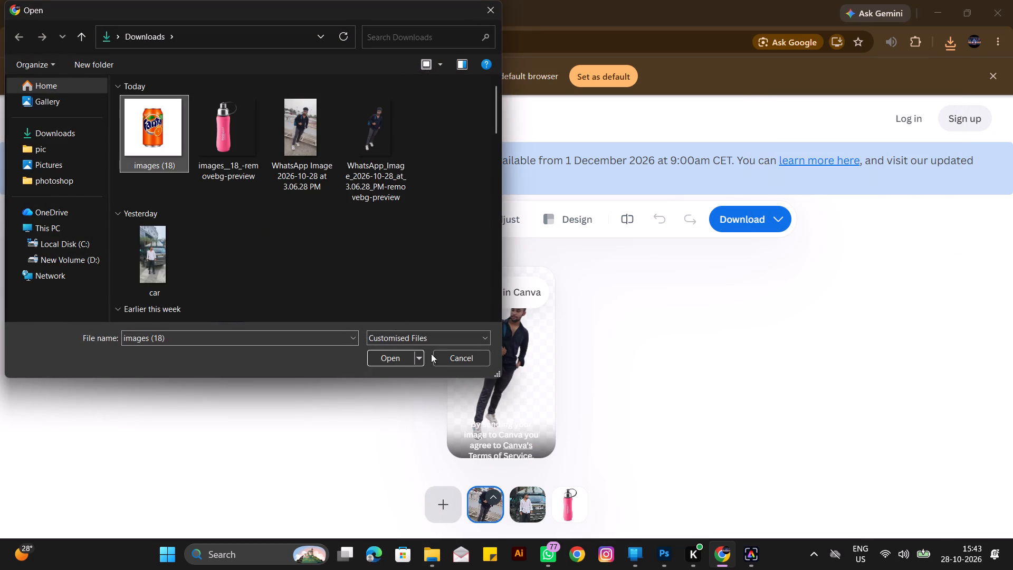
left_click(375, 361)
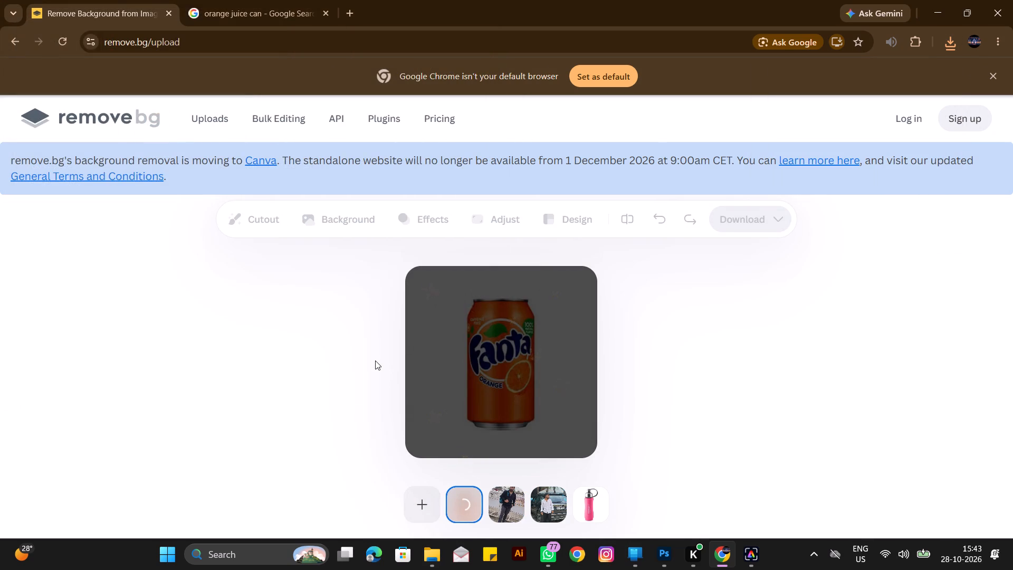
Download the free 447 x 447 preview version of the Fanta can cutout.
left_click(762, 219)
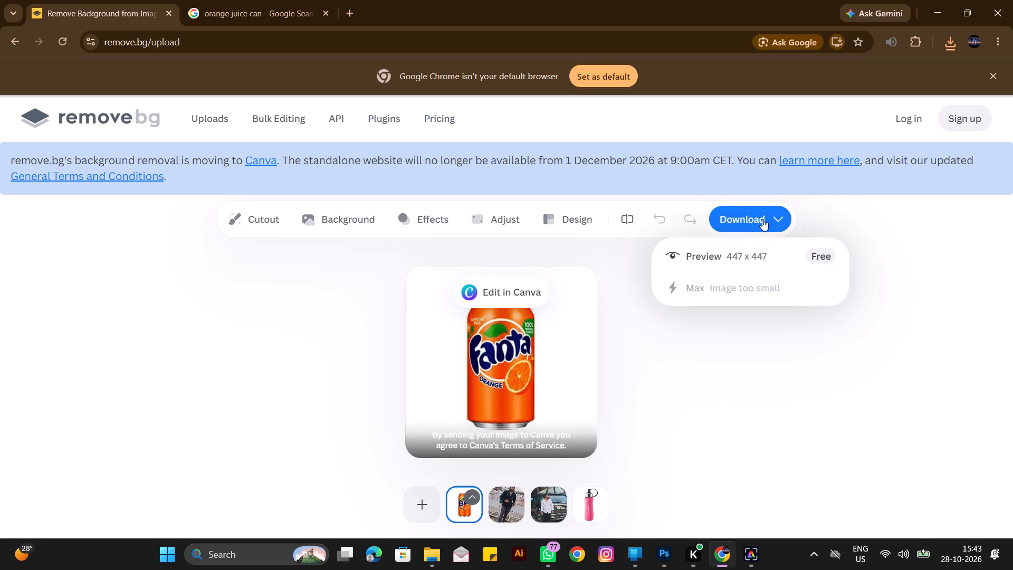
left_click(826, 255)
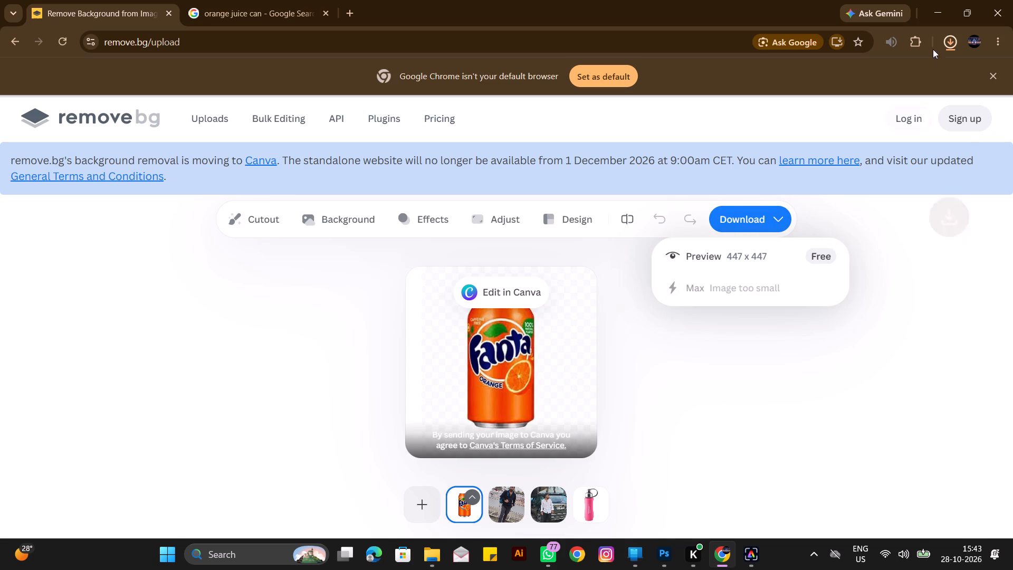
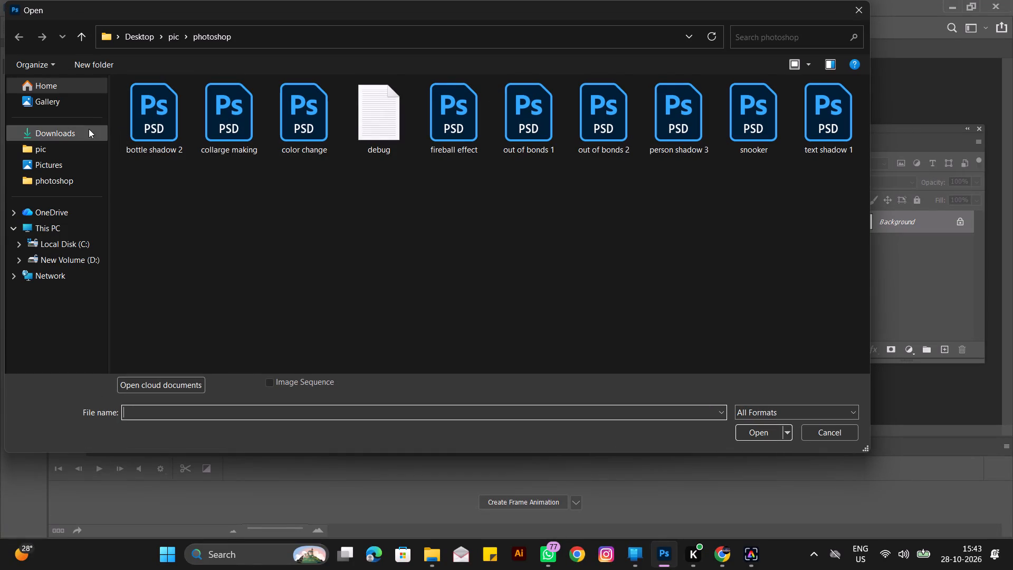
Open the Fanta can cutout images__18_-removebg-preview (1) from the Downloads folder.
left_click(84, 131)
left_click(165, 129)
left_click(214, 132)
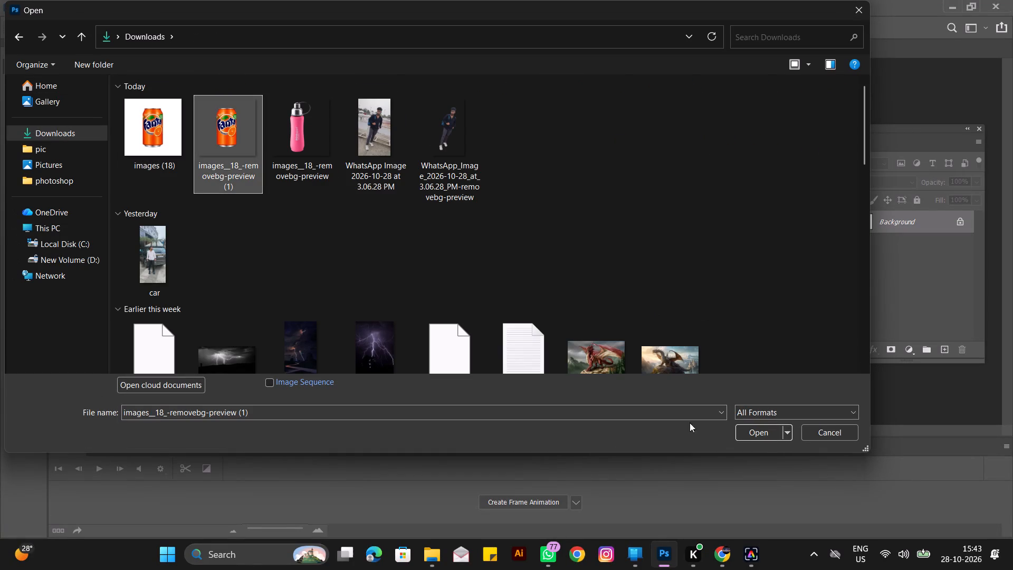
left_click(747, 422)
left_click(762, 431)
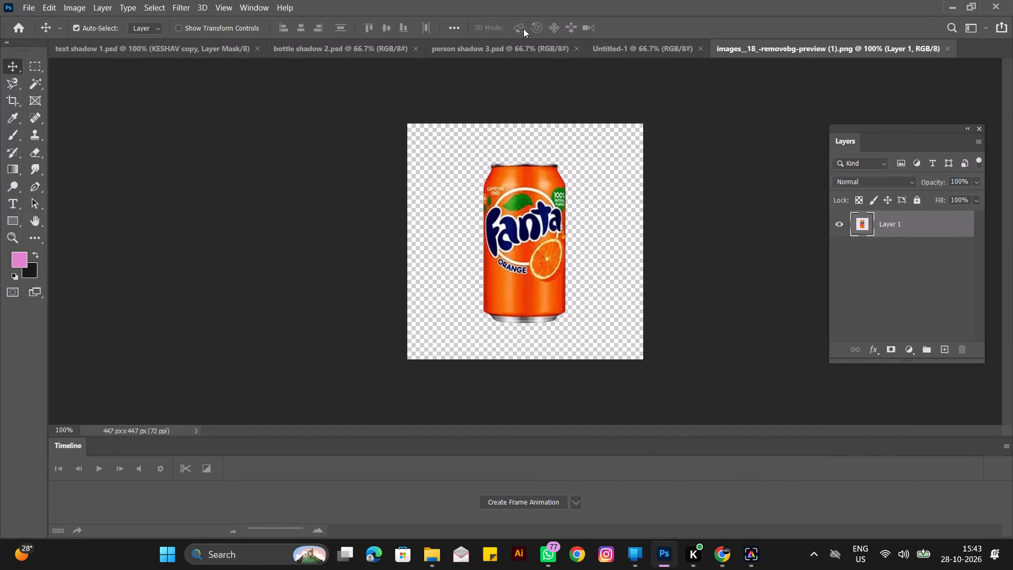
Copy the entire Fanta can cutout into the Untitled-1 document as a new layer and close the source image.
left_click_drag(758, 48, 703, 98)
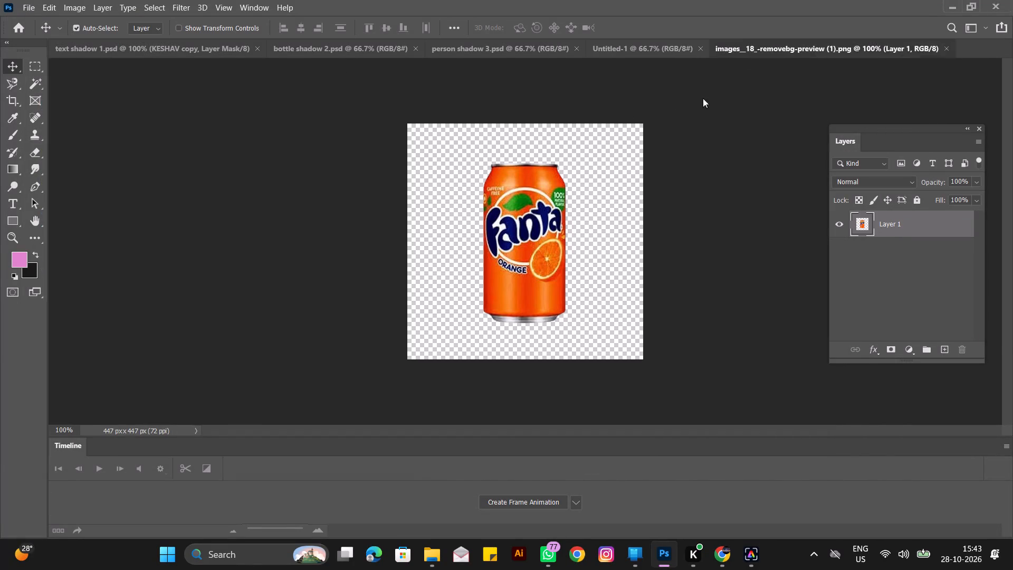
left_click_drag(703, 98, 411, 141)
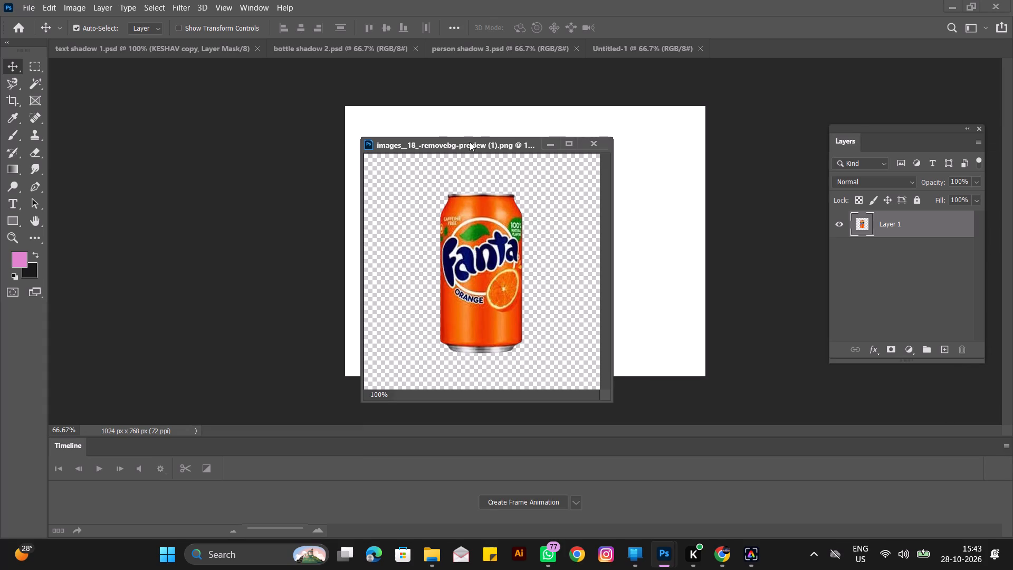
left_click_drag(470, 142, 174, 135)
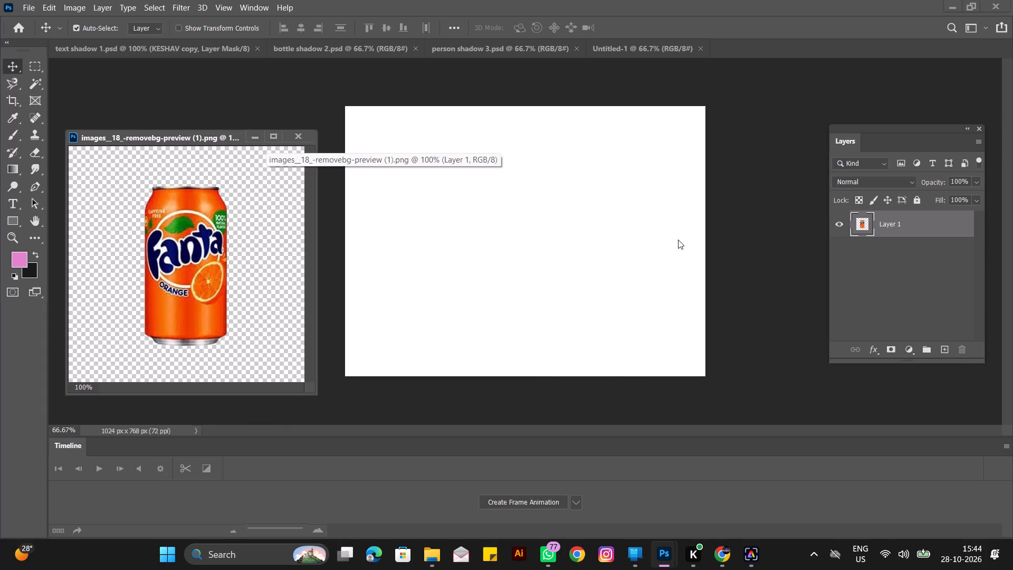
left_click_drag(925, 227, 963, 344)
left_click(963, 344)
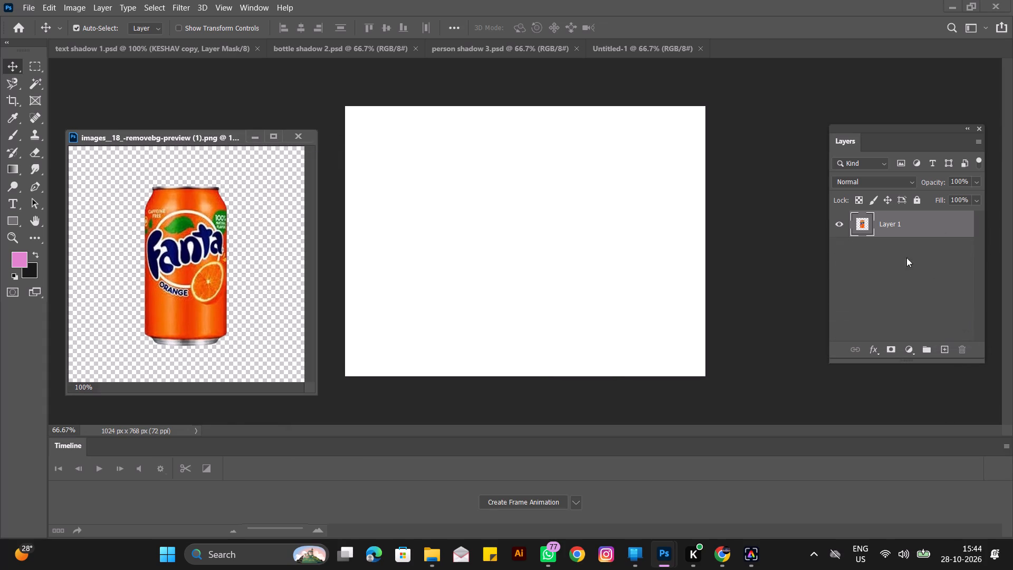
left_click(610, 49)
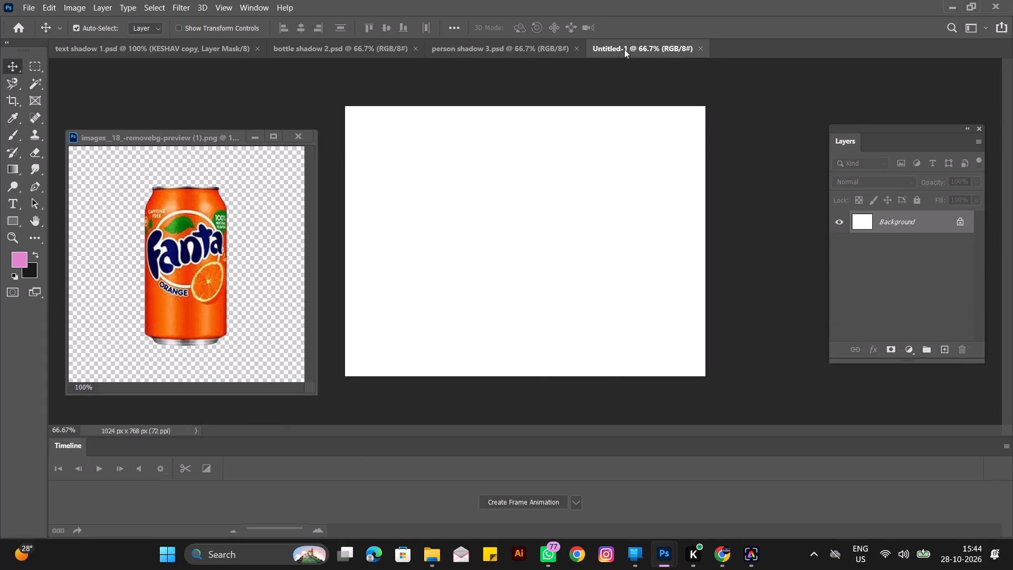
left_click(110, 190)
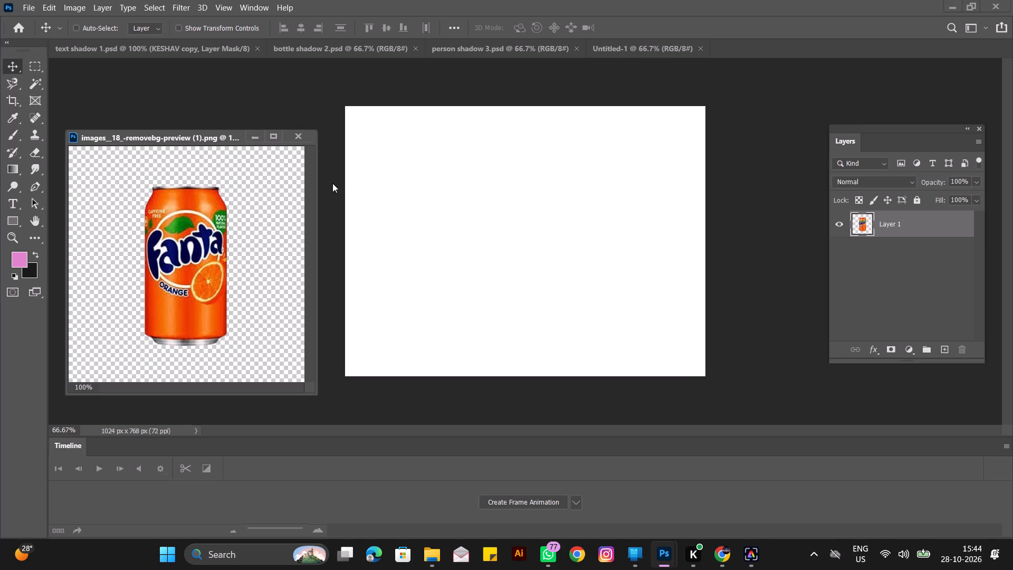
key("ctrl+a")
key("ctrl+c")
key("ctrl+w")
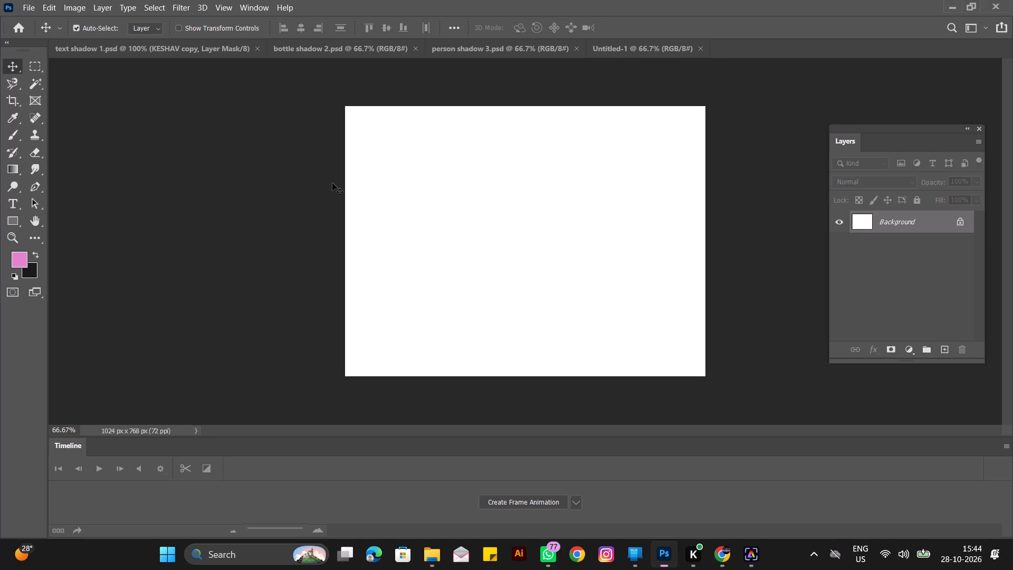
key("ctrl+v")
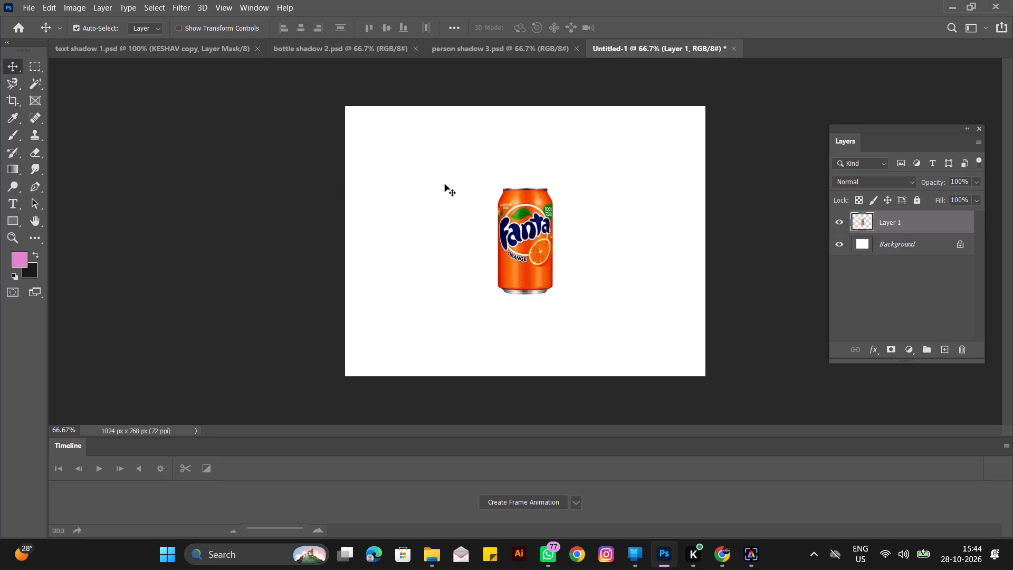
left_click(514, 217)
With the Background layer selected, set the Gradient tool to the light blue preset Blue_02 from the Blues group.
left_click(929, 250)
left_click(12, 172)
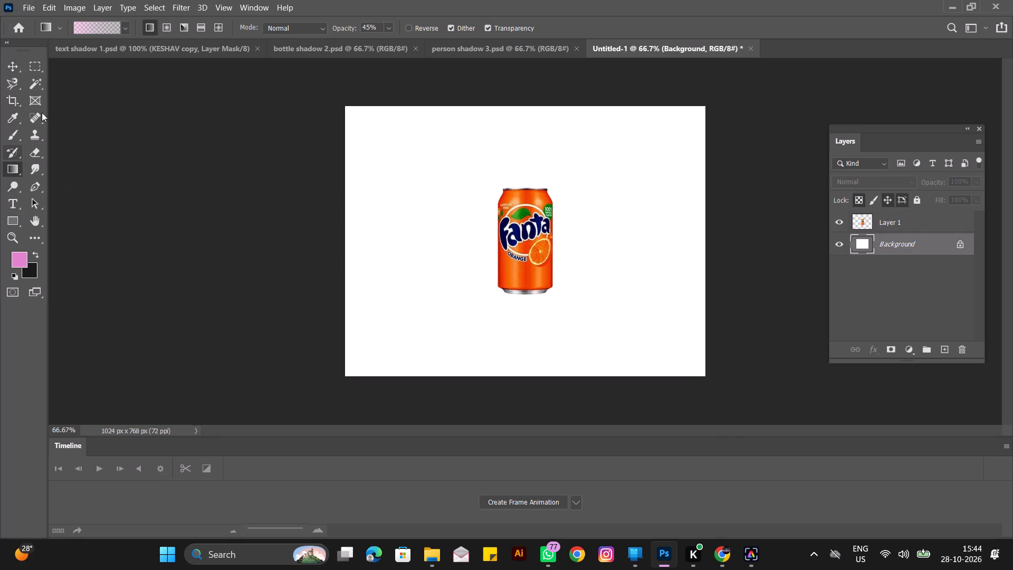
left_click(97, 29)
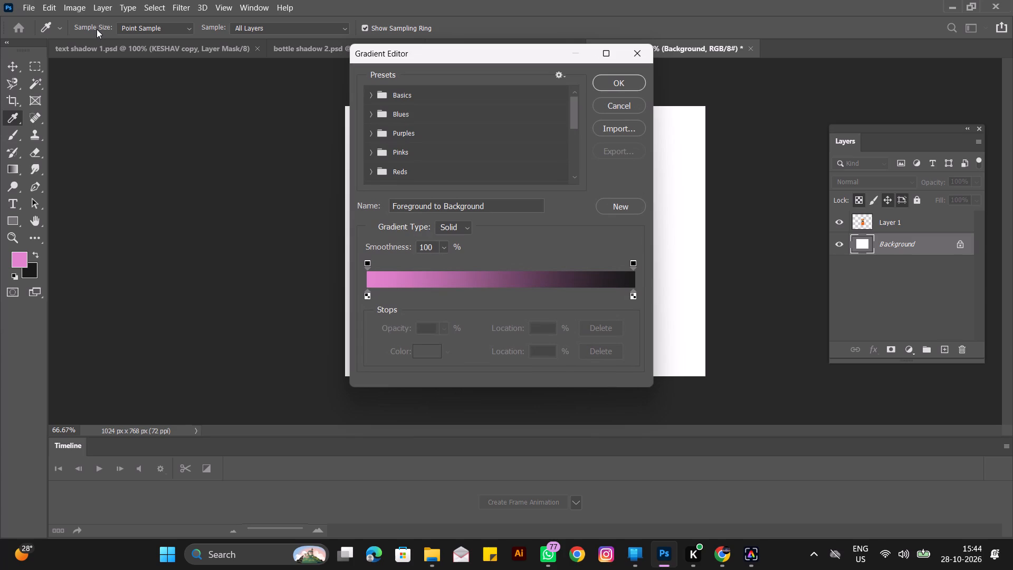
left_click(371, 117)
scroll(438, 151, "down", 2)
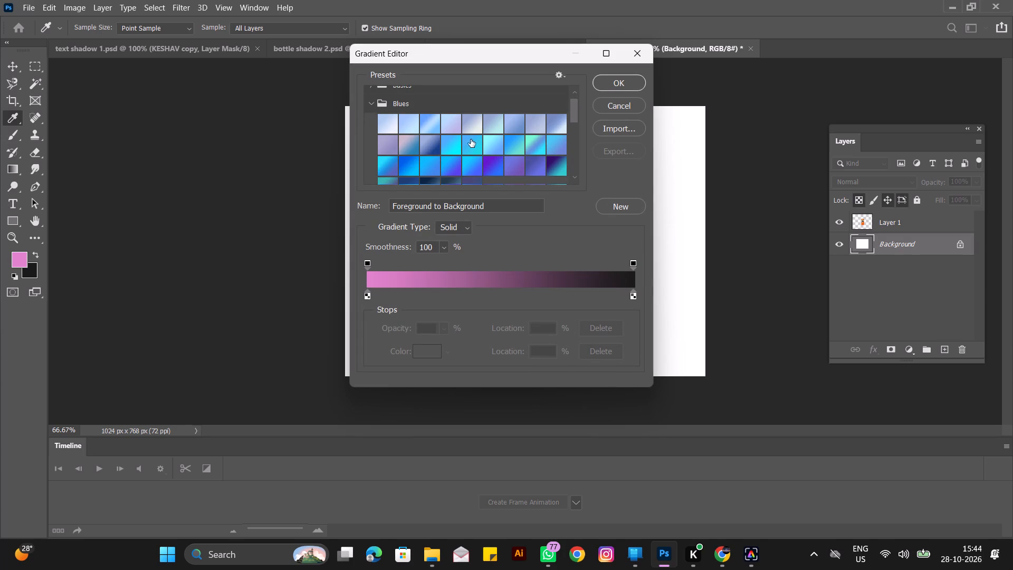
scroll(460, 141, "down", 2)
scroll(404, 162, "down", 3)
left_click(371, 138)
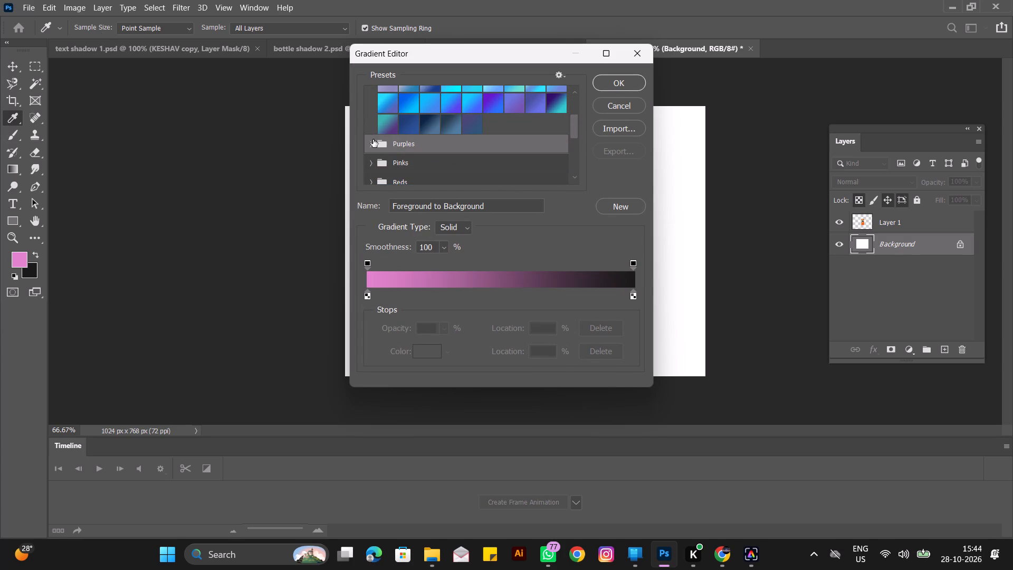
left_click(372, 141)
scroll(382, 146, "down", 9)
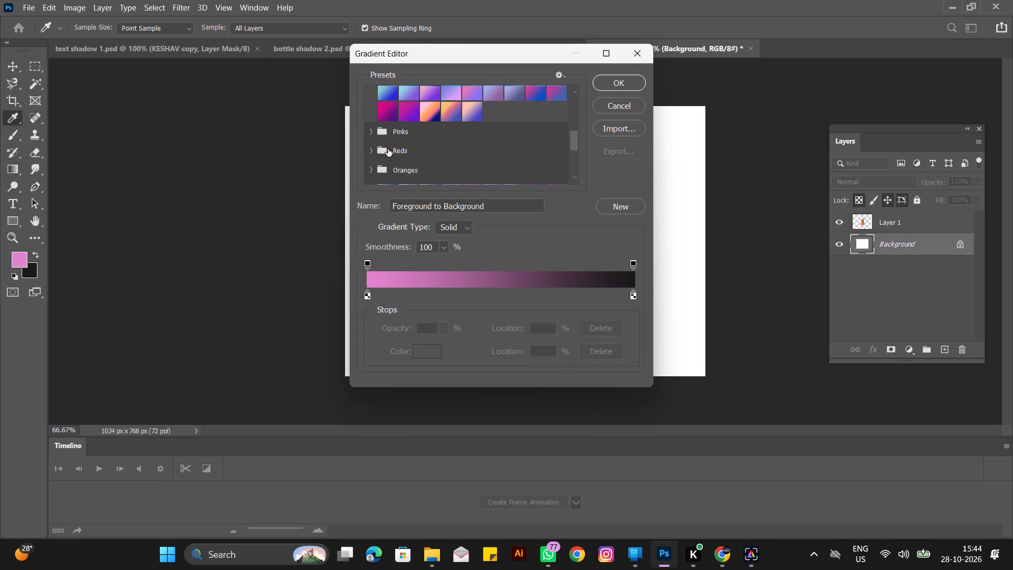
left_click(370, 149)
scroll(370, 149, "down", 5)
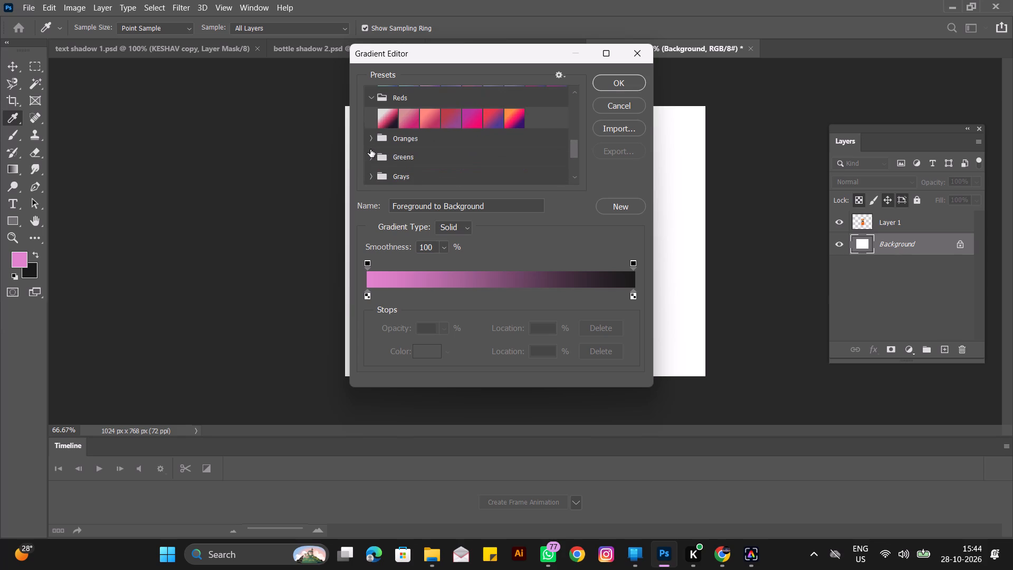
left_click(370, 161)
scroll(372, 161, "down", 5)
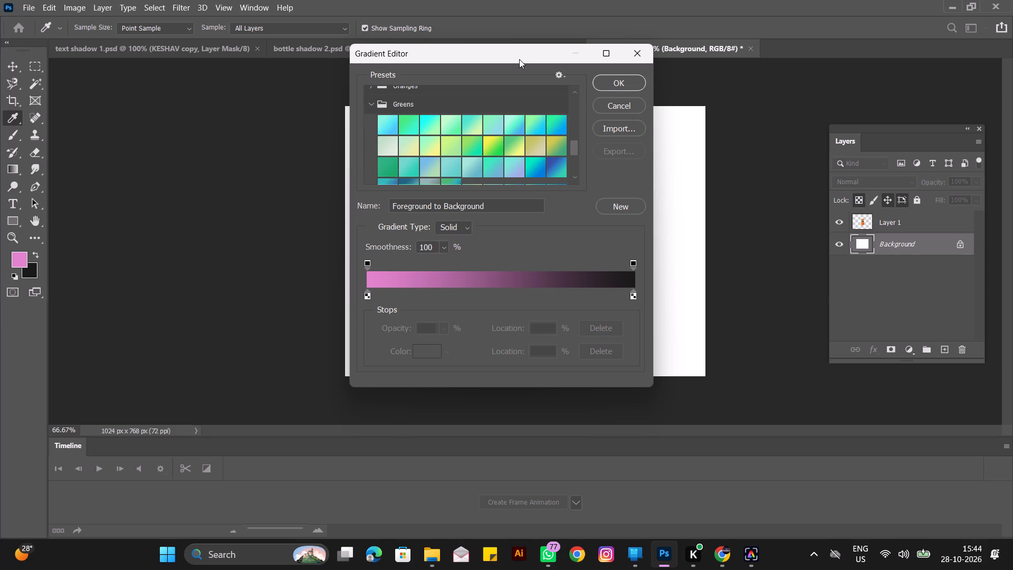
left_click_drag(519, 56, 226, 69)
scroll(183, 146, "up", 3)
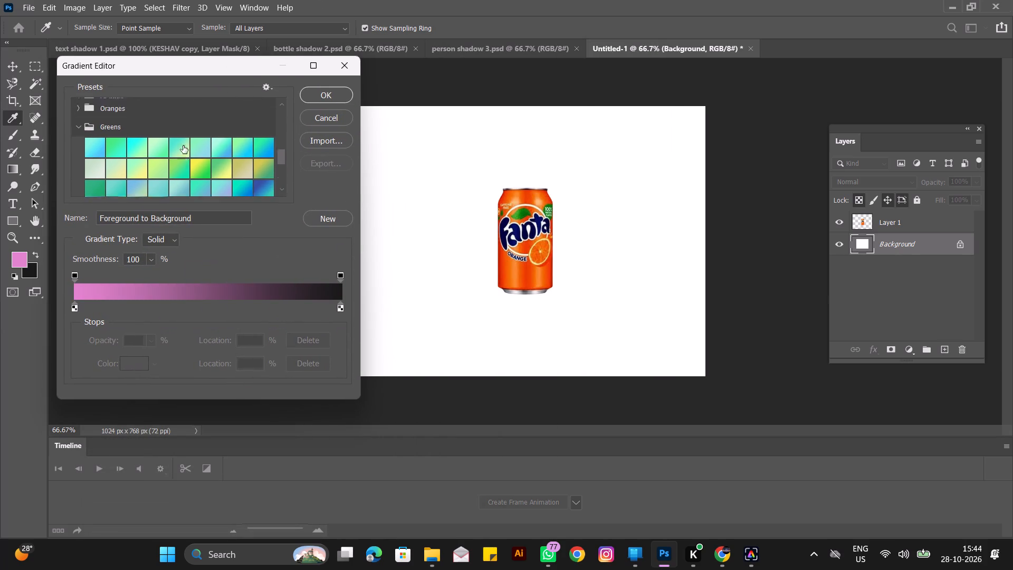
scroll(183, 146, "up", 9)
scroll(180, 147, "up", 20)
scroll(180, 147, "up", 2)
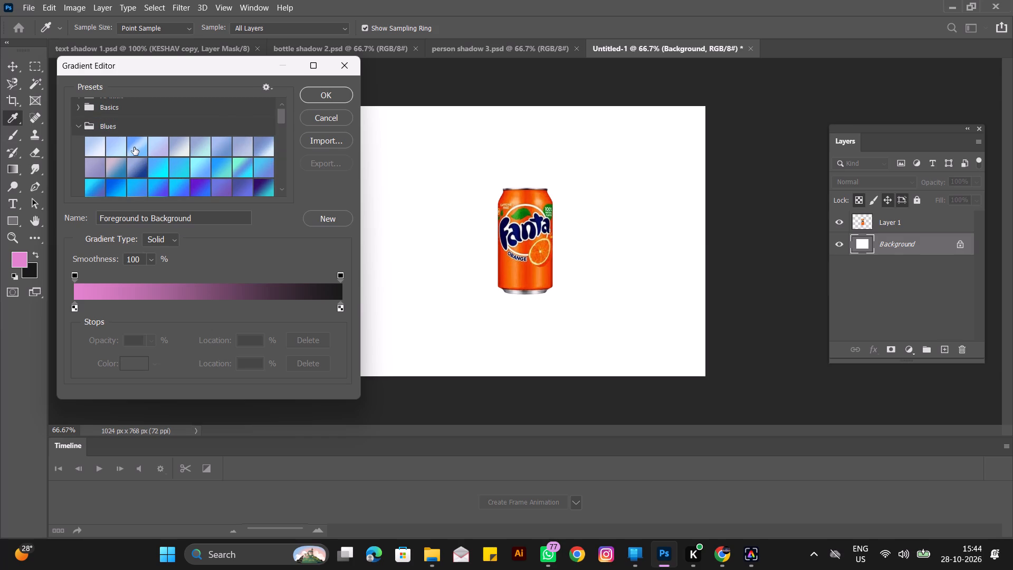
left_click(104, 142)
left_click(110, 144)
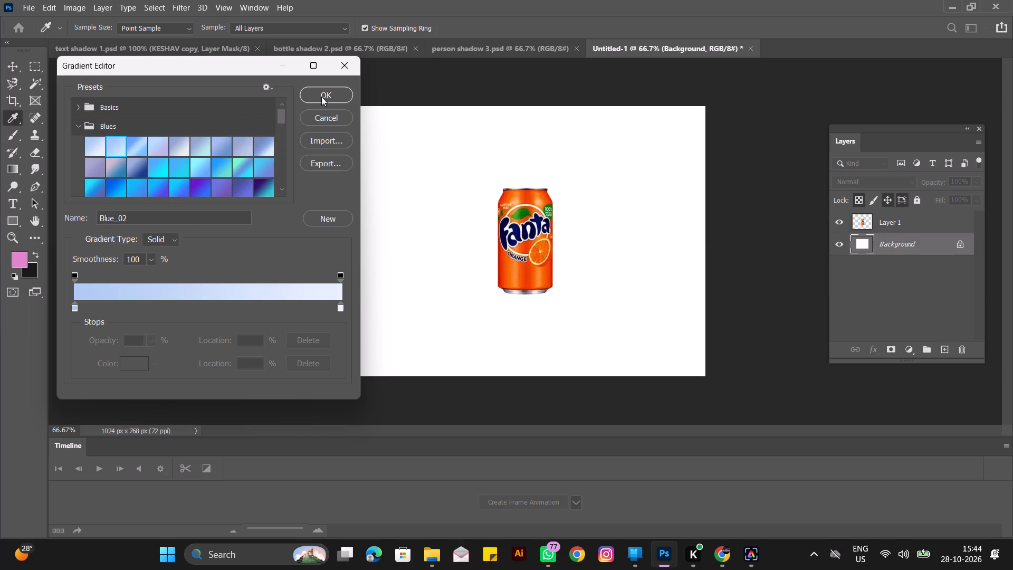
left_click(321, 99)
Fill the Background layer with a diagonal linear gradient from the canvas's upper-left corner to its lower-right corner.
left_click_drag(358, 120, 693, 366)
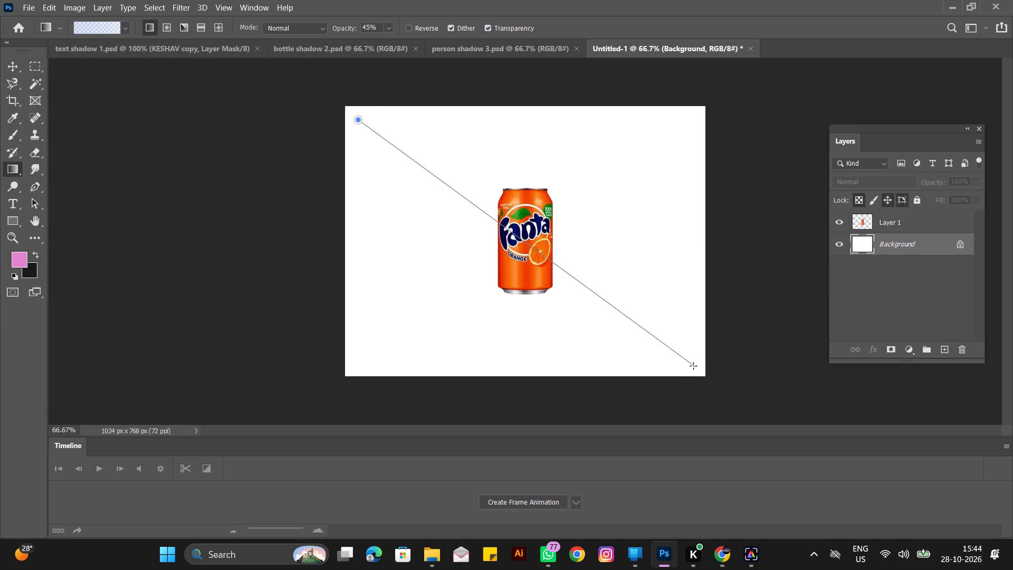
left_click_drag(693, 366, 689, 363)
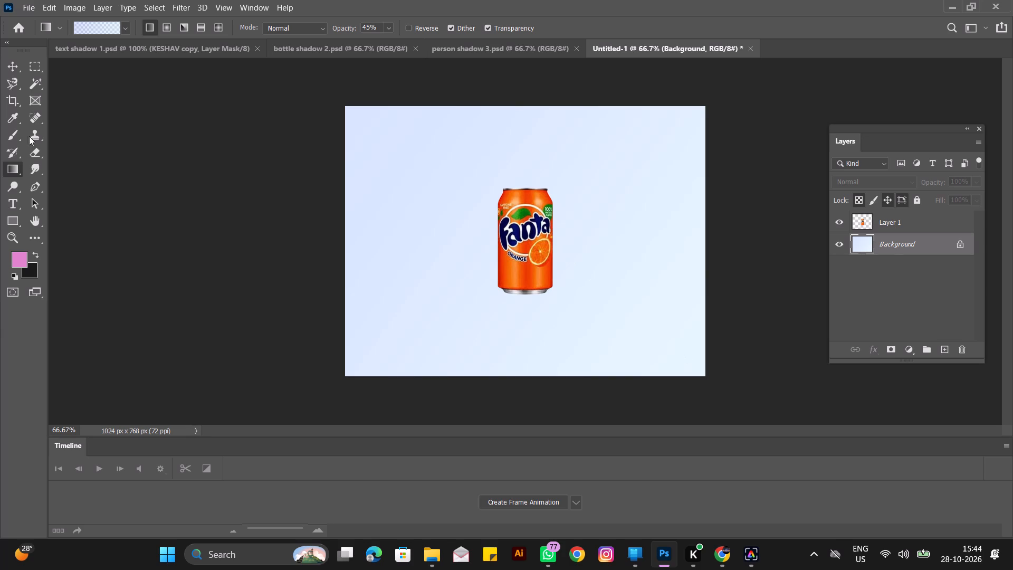
left_click(13, 62)
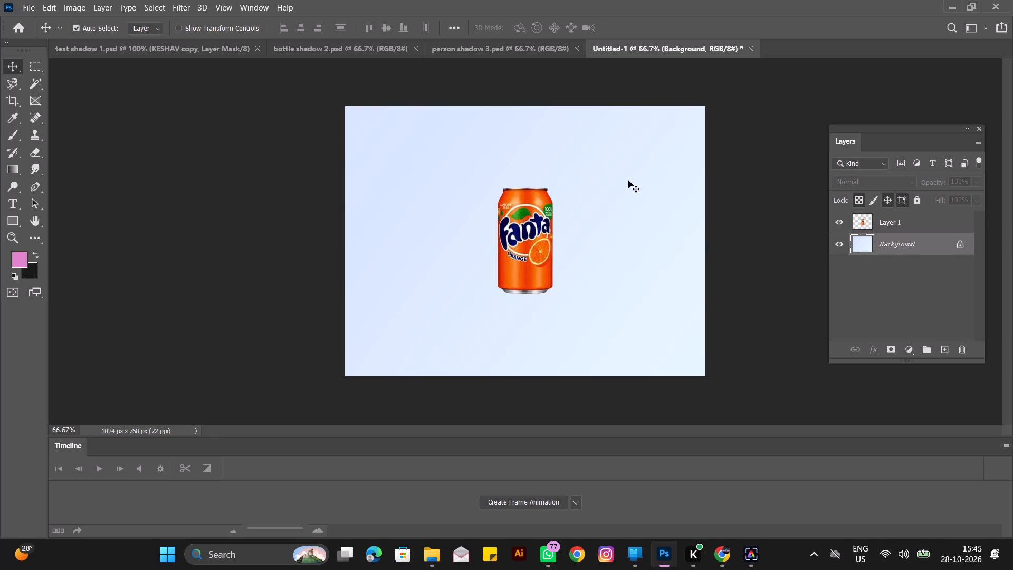
Duplicate Layer 1, which holds the Fanta can.
left_click(906, 214)
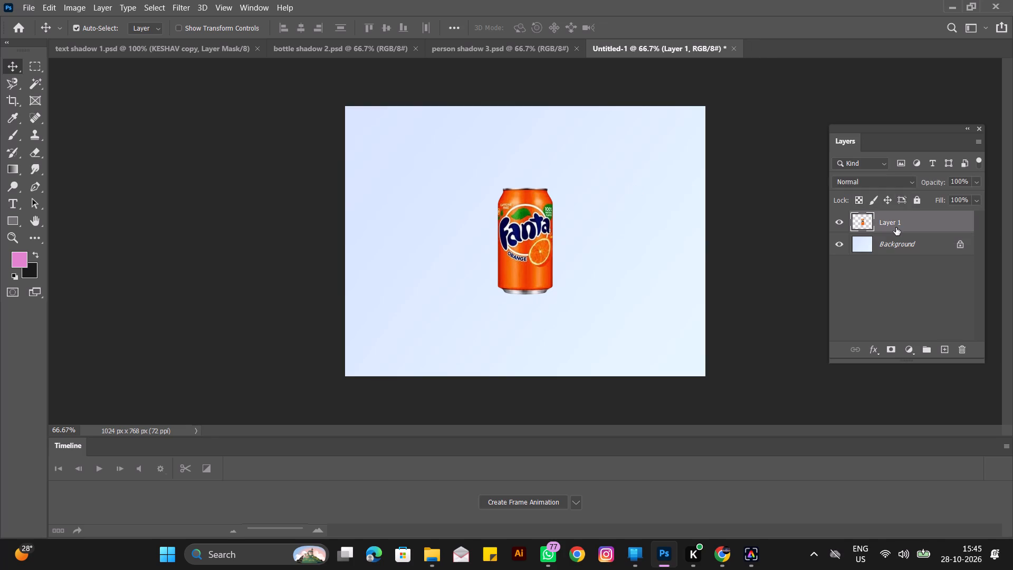
left_click(839, 222)
left_click(839, 222)
left_click_drag(892, 221, 939, 345)
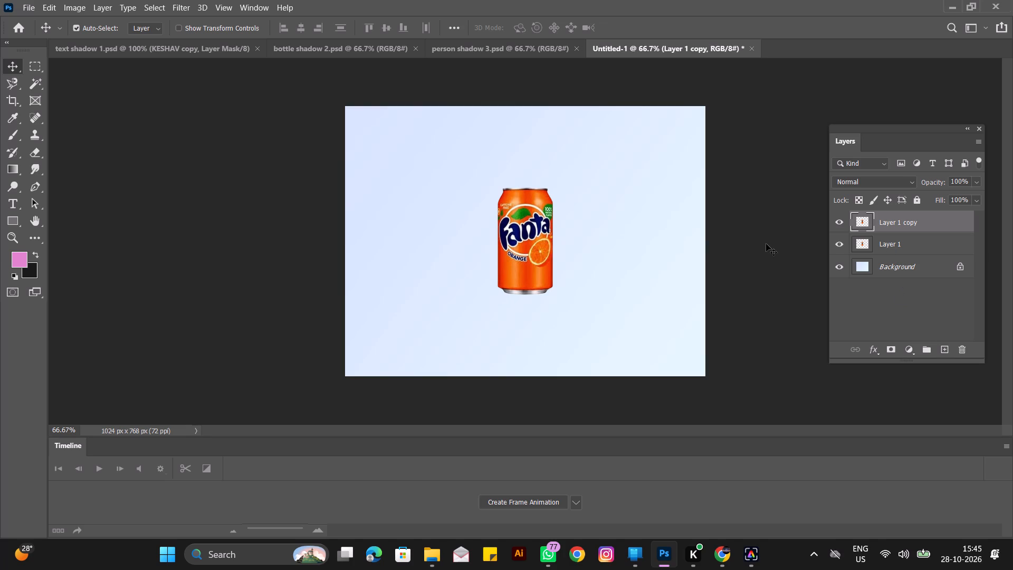
Flip the duplicated can vertically and place it directly beneath the original can, base to base and aligned on the same centre.
key("ctrl+t")
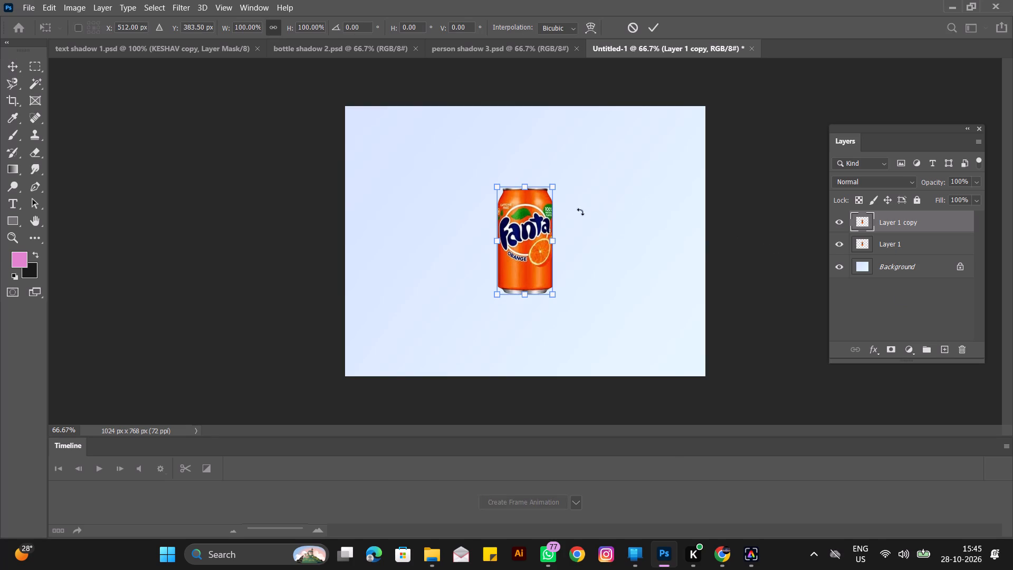
right_click(534, 229)
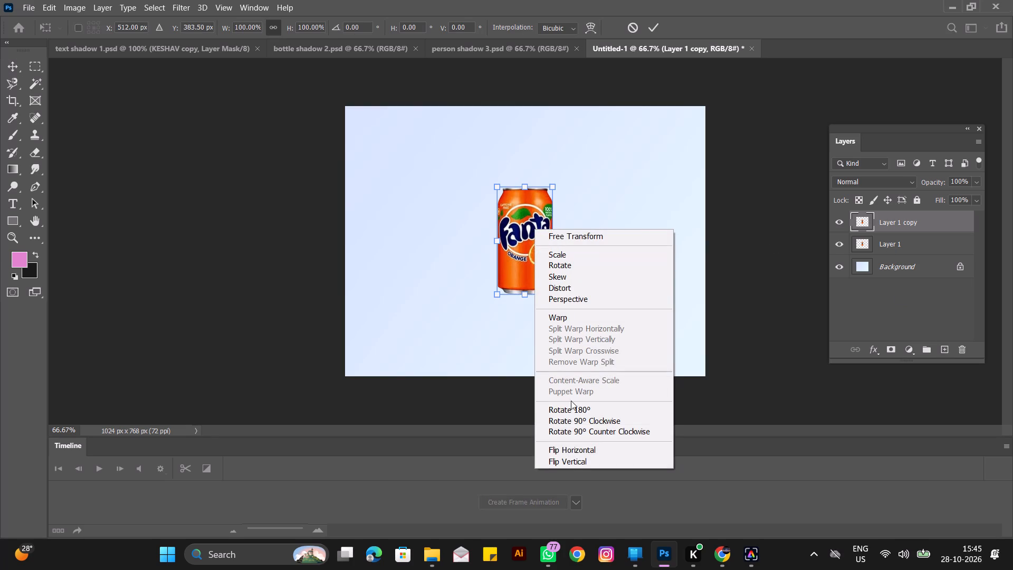
left_click(572, 462)
left_click_drag(524, 224, 510, 344)
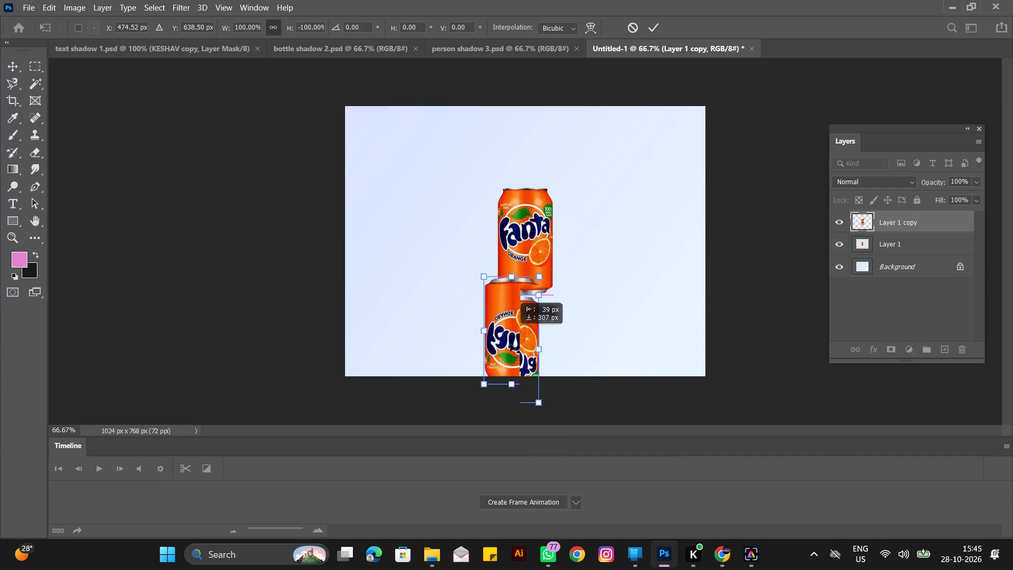
left_click_drag(510, 344, 523, 336)
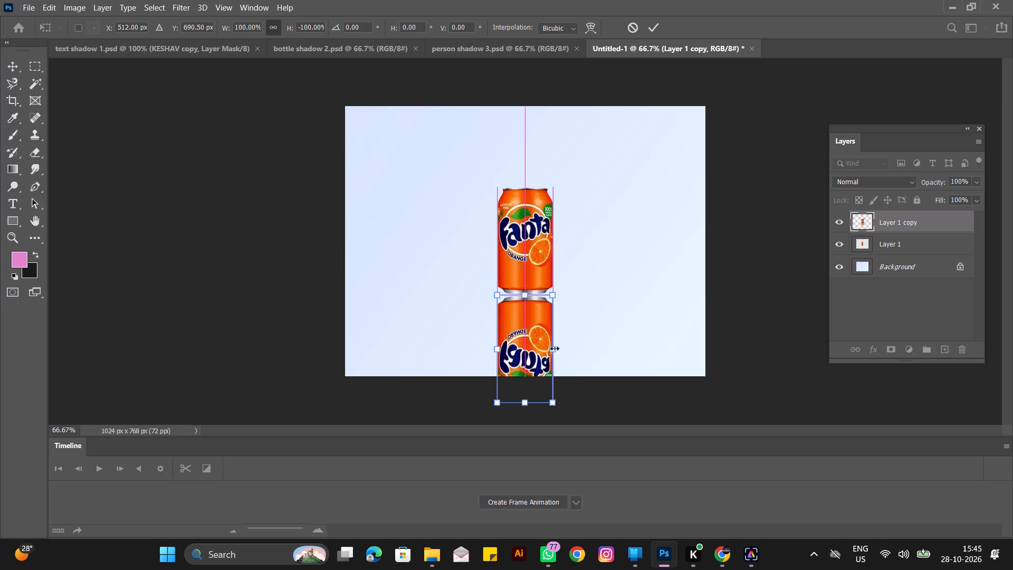
Warp the flipped can, raising the upper corners of its mesh slightly to meet the original can's curved base, and apply the transformation.
right_click(510, 322)
left_click(558, 171)
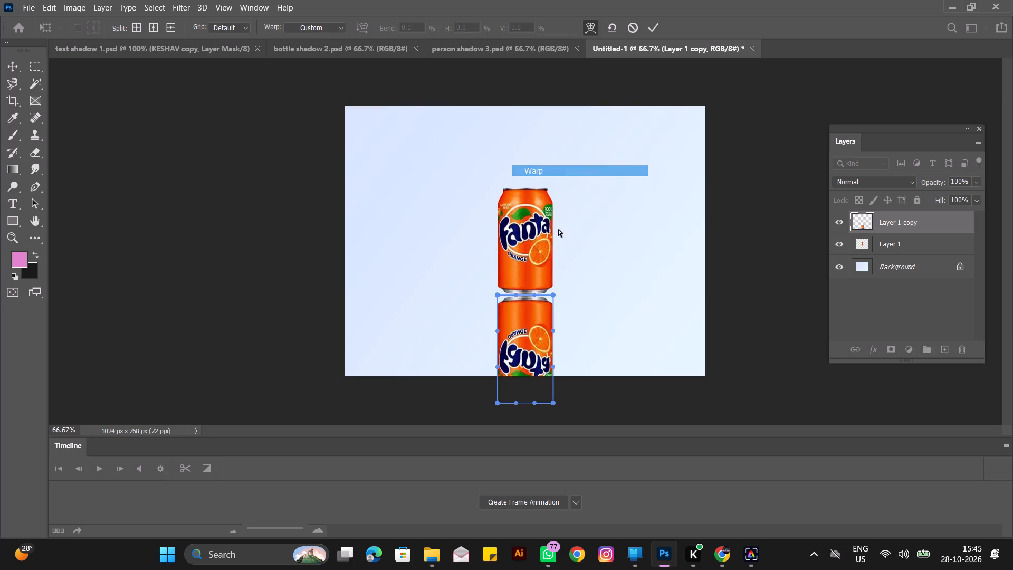
key("ctrl+plus")
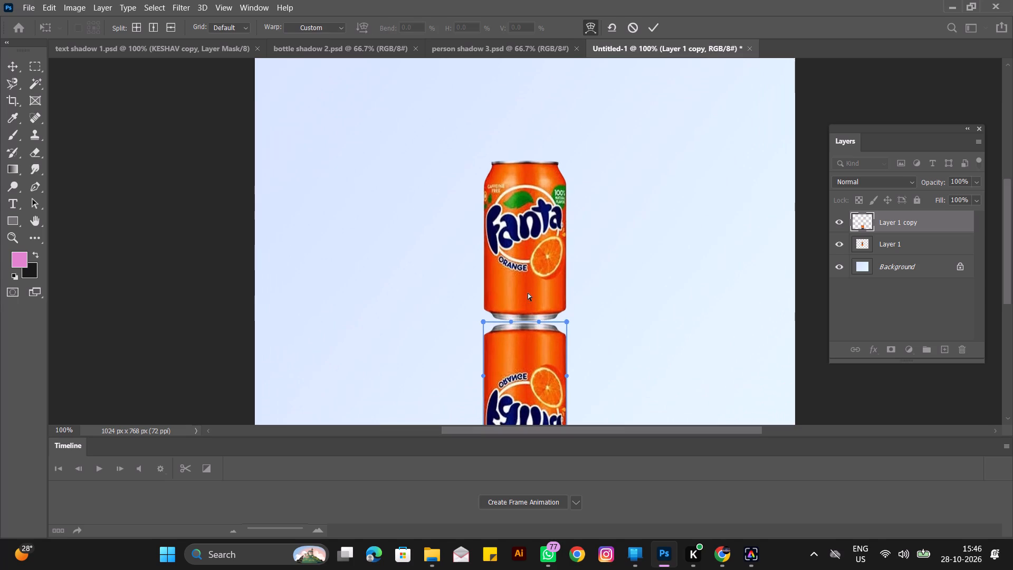
left_click_drag(482, 321, 484, 316)
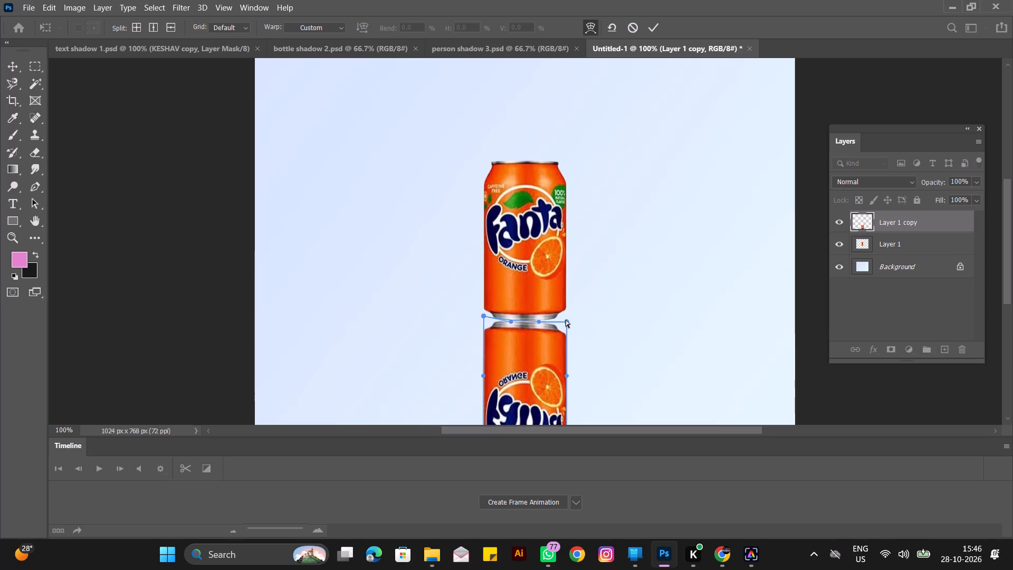
left_click_drag(566, 320, 566, 315)
left_click(512, 321)
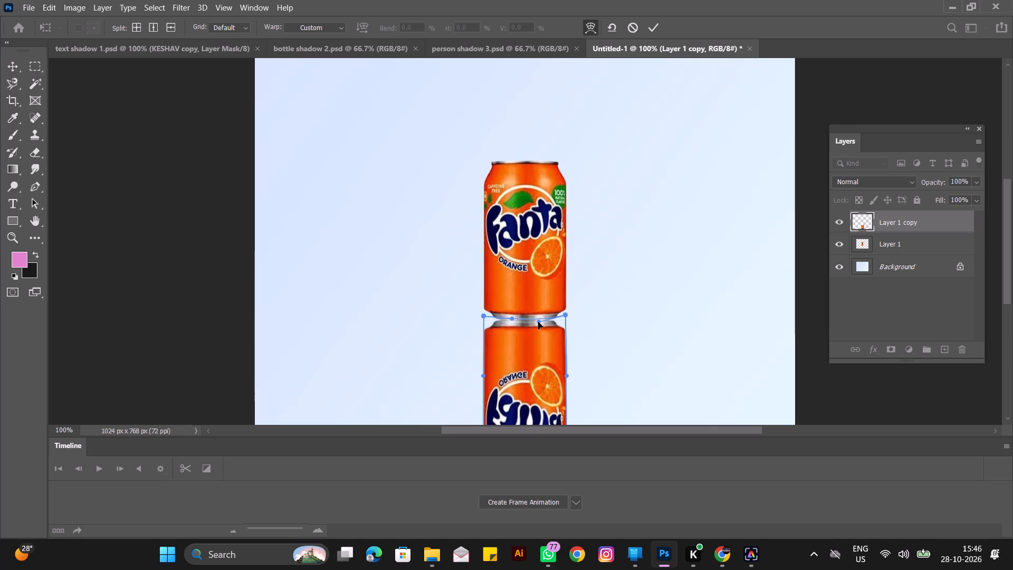
left_click(538, 322)
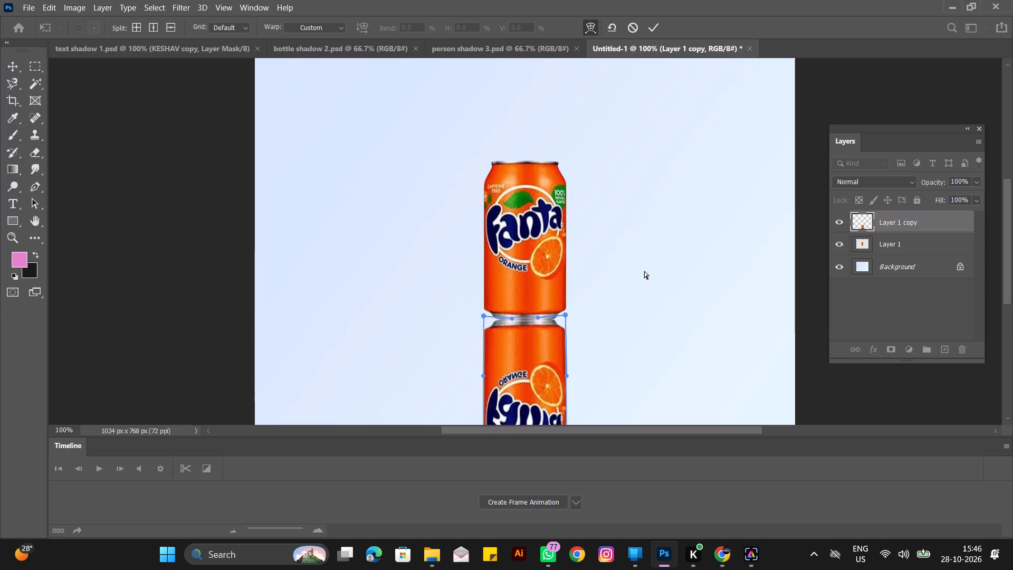
left_click(9, 62)
left_click(128, 112)
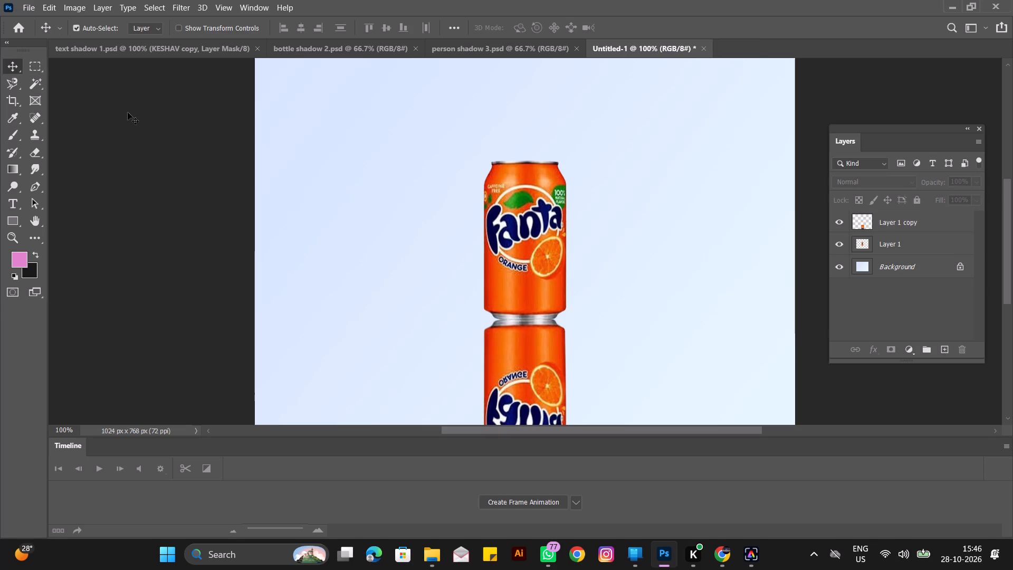
Move Layer 1 copy beneath Layer 1 in the layer stack.
scroll(517, 261, "down", 5)
scroll(550, 248, "up", 1)
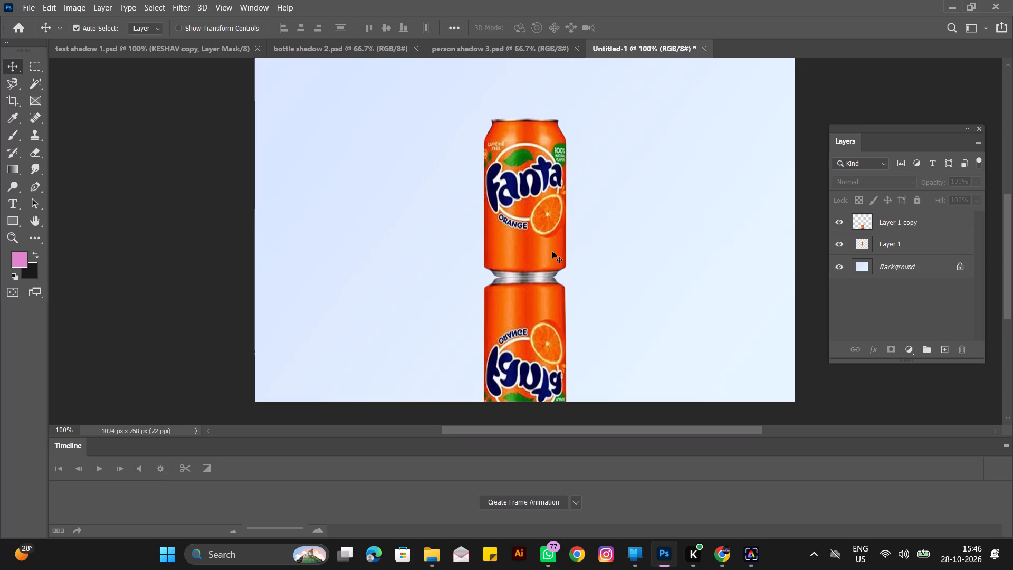
left_click(915, 215)
left_click_drag(914, 222, 915, 256)
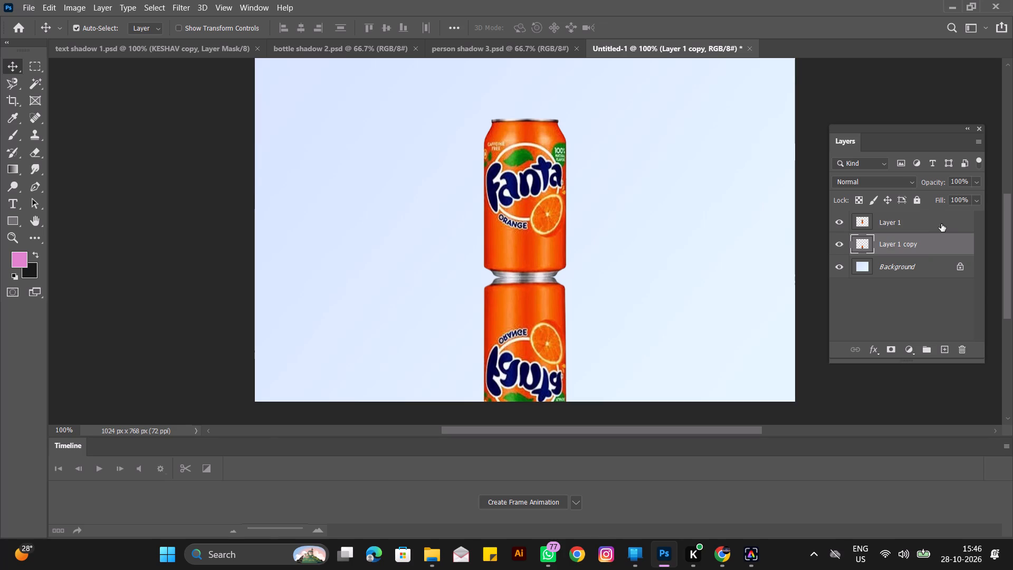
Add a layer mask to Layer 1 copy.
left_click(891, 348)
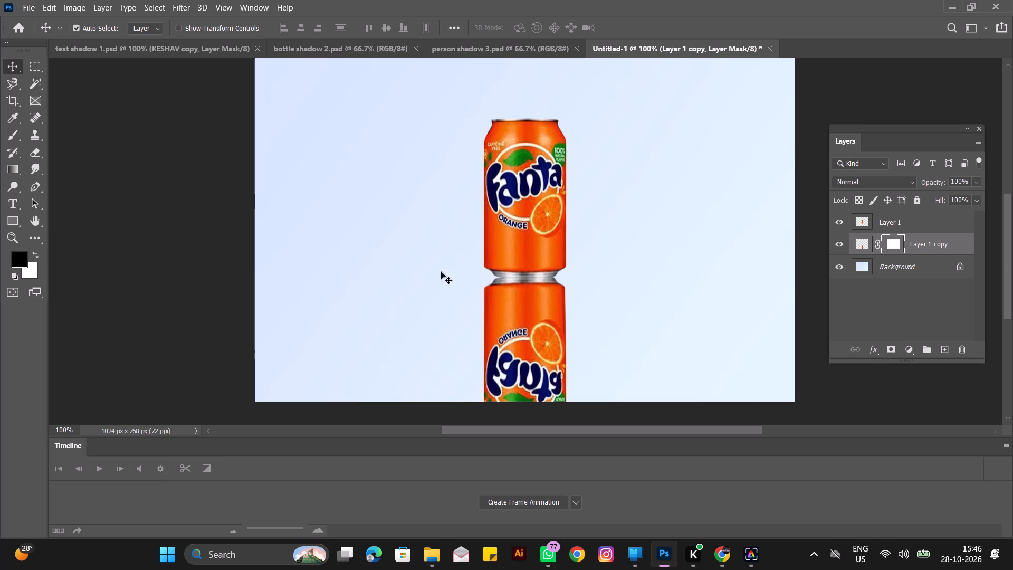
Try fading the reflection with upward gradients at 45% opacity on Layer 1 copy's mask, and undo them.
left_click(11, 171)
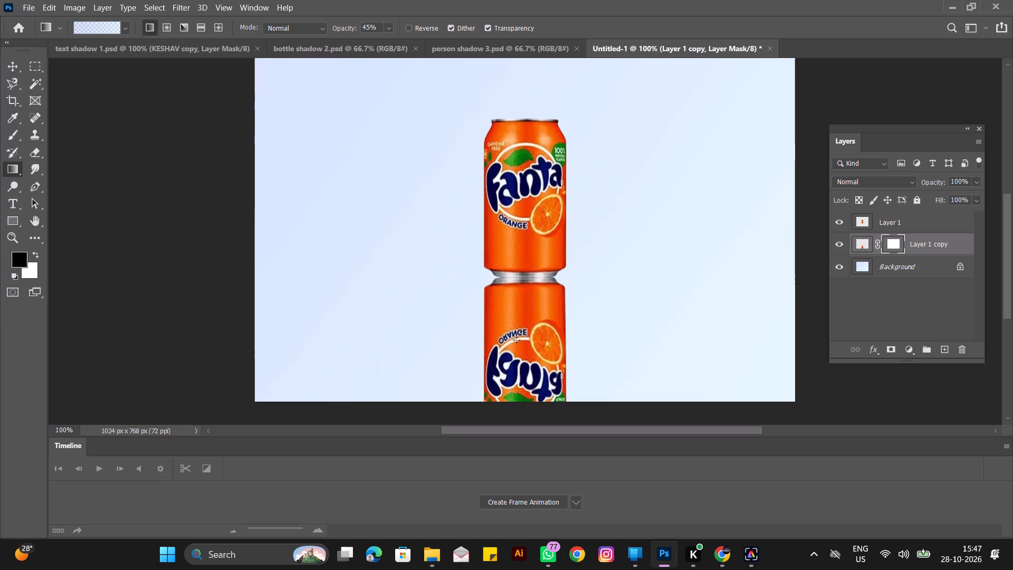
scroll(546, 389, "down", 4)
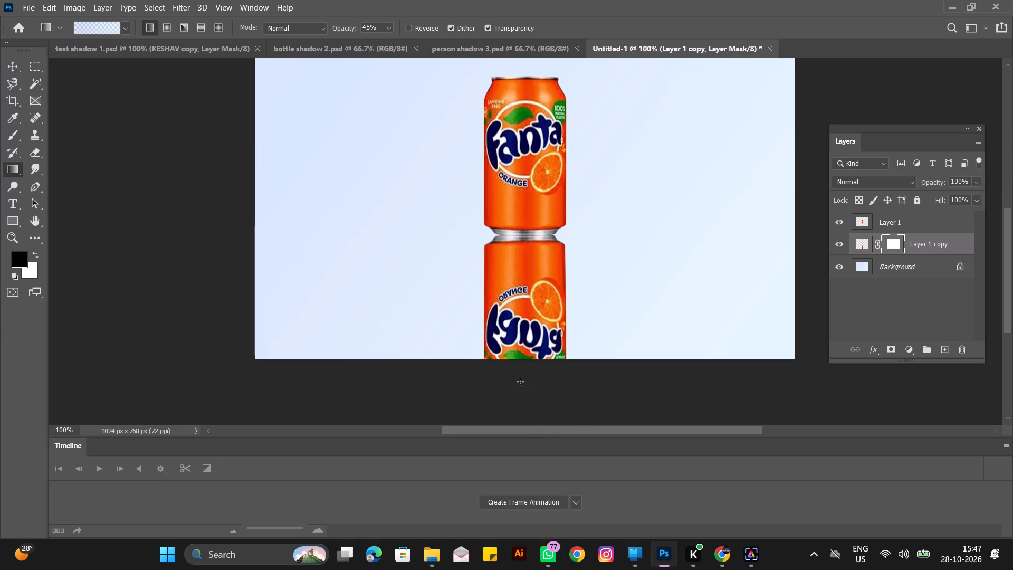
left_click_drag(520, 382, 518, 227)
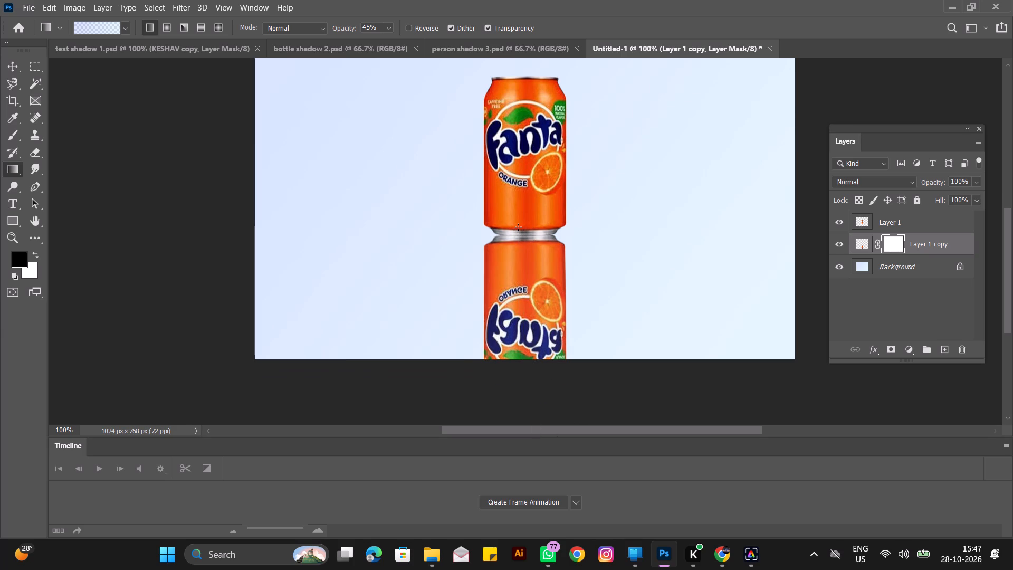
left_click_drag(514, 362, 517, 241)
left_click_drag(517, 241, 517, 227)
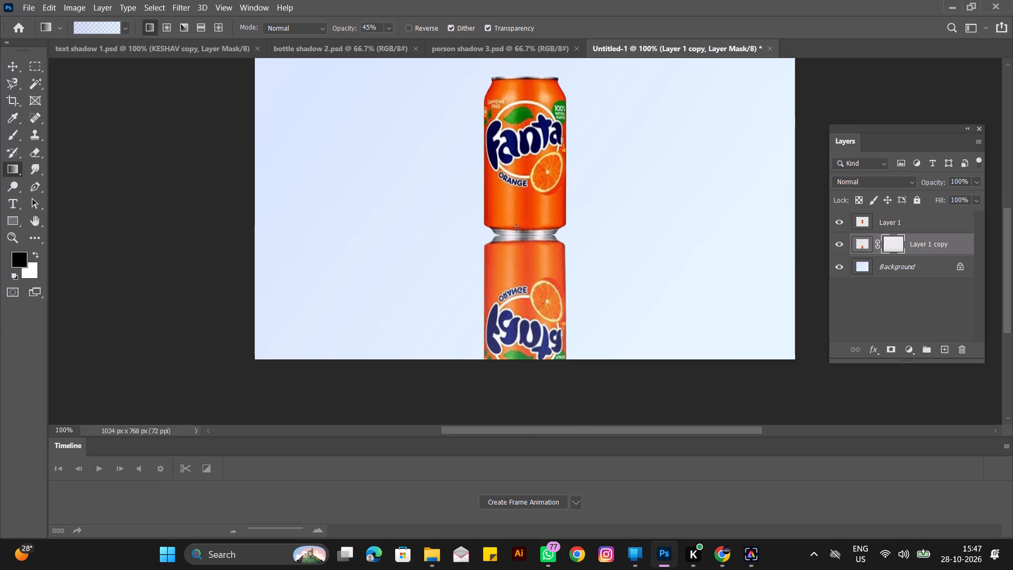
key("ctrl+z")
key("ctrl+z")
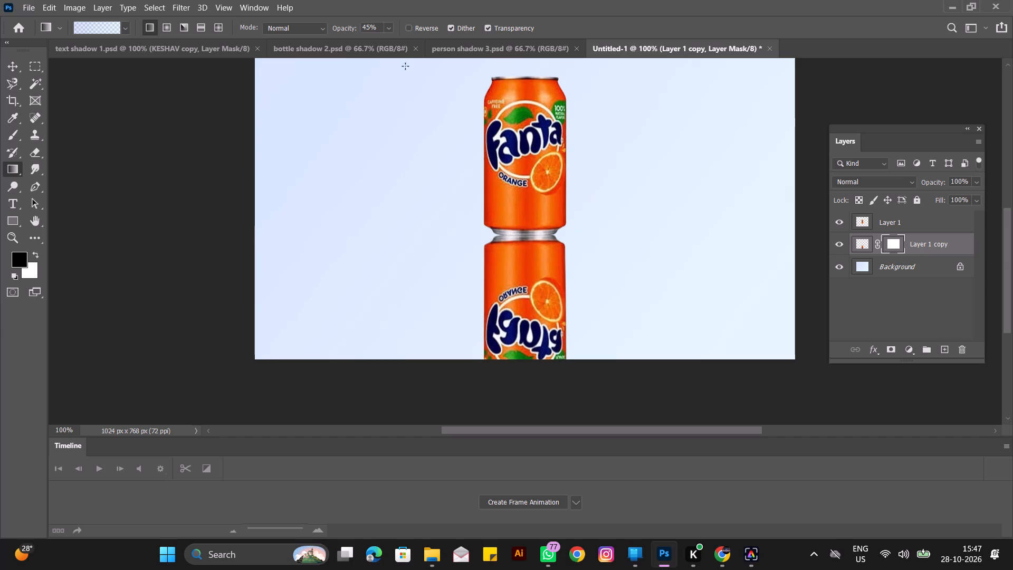
Set the Gradient tool's opacity to 100%.
left_click(386, 26)
left_click_drag(394, 43, 395, 44)
left_click_drag(395, 44, 452, 50)
left_click(371, 95)
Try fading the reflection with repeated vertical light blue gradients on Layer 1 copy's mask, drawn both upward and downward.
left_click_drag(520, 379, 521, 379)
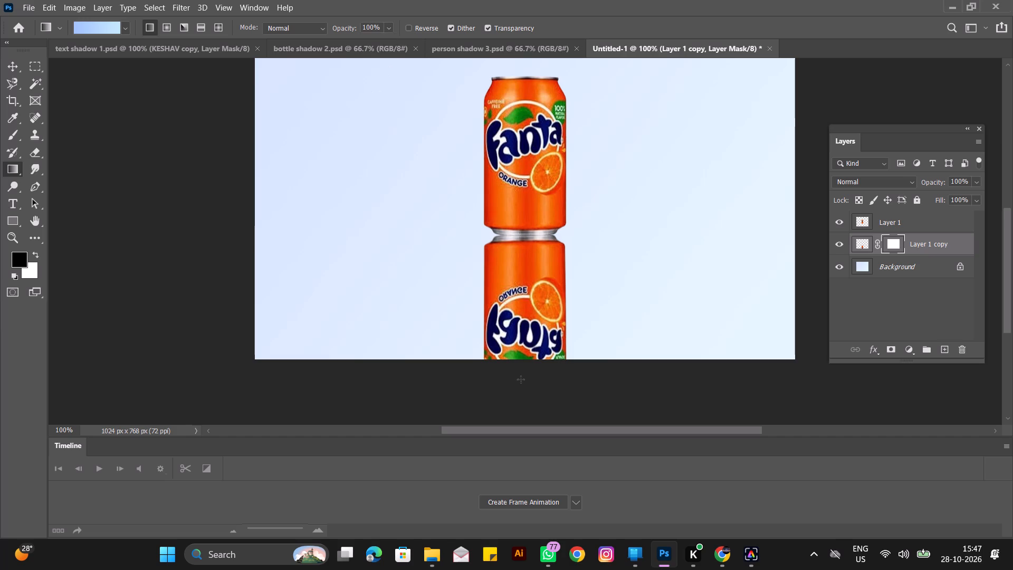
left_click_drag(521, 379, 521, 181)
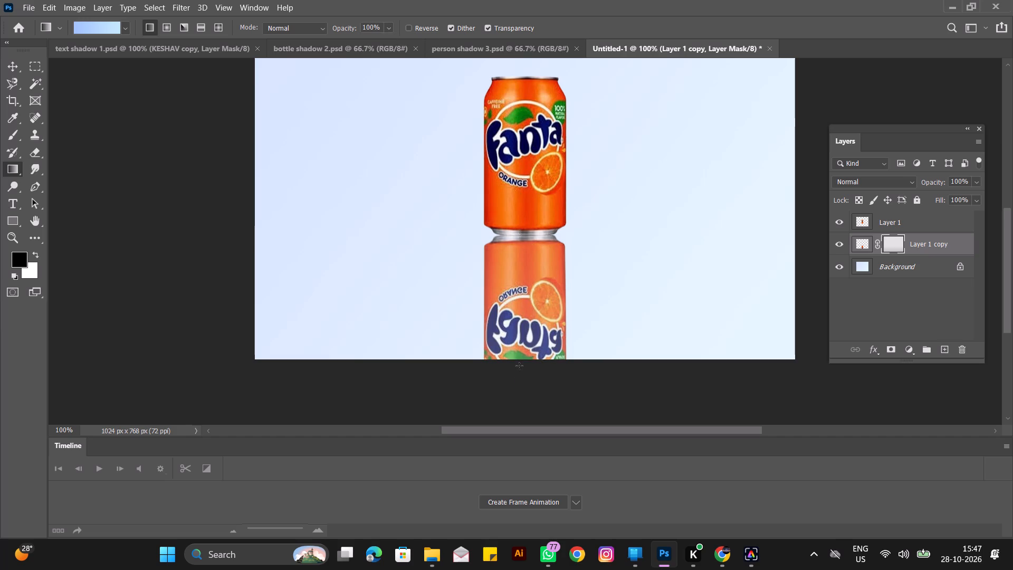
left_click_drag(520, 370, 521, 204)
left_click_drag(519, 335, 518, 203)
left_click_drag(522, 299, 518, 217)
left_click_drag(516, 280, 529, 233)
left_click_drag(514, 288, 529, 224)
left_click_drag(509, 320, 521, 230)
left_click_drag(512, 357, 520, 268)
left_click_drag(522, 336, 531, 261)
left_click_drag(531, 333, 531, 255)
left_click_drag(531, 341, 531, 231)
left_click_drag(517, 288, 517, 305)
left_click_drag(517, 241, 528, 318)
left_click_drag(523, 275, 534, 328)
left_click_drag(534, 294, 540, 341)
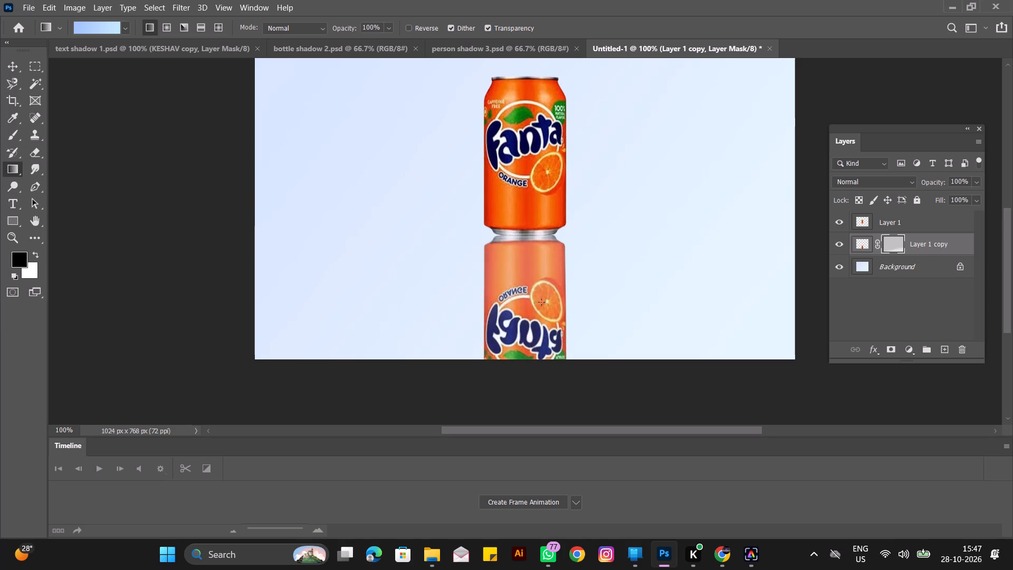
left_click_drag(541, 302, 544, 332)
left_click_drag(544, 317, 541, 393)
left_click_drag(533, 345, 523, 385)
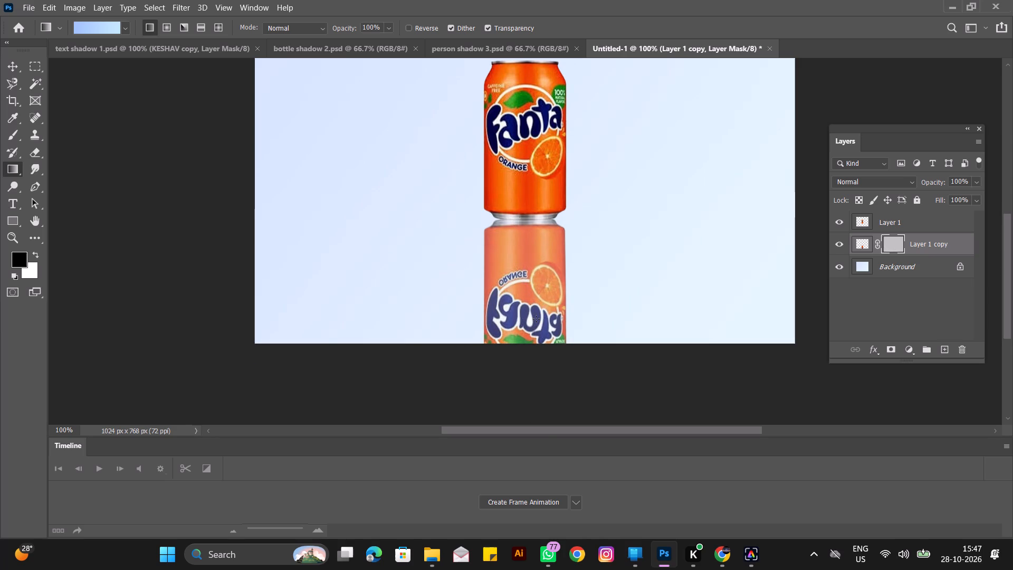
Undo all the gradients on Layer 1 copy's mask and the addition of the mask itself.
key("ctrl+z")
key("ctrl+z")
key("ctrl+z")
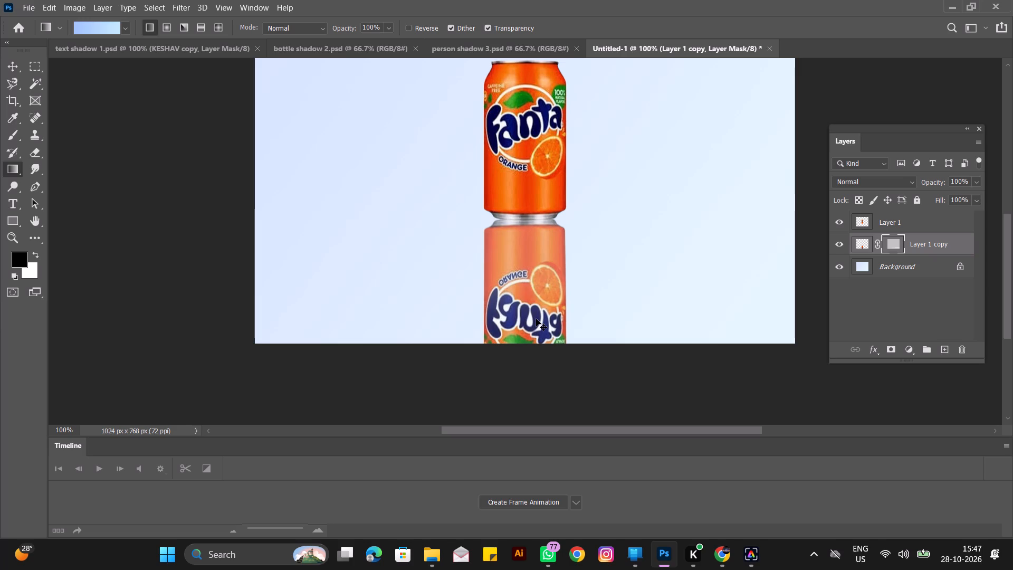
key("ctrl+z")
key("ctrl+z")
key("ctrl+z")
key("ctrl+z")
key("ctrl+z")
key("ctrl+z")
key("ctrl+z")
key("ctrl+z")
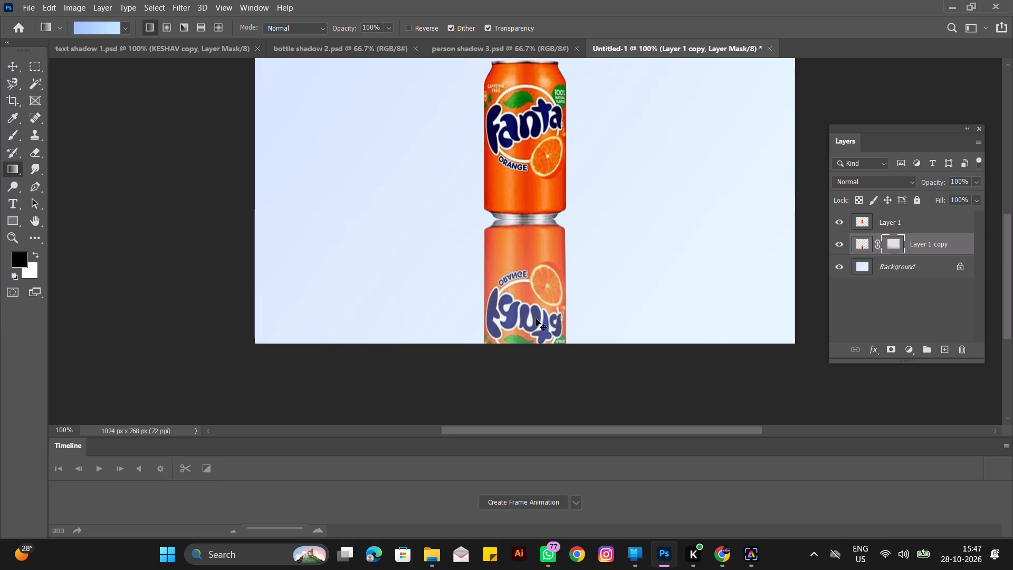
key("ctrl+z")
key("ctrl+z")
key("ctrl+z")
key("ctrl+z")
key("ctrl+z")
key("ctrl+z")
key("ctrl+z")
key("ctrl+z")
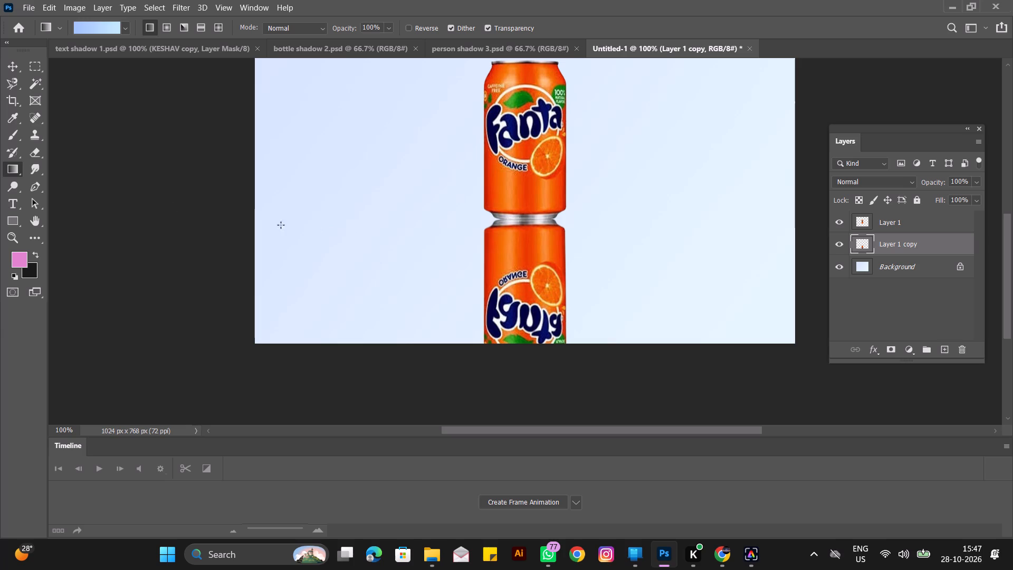
Set the Gradient tool to the Foreground to Background preset from the Basics group.
double_click(84, 28)
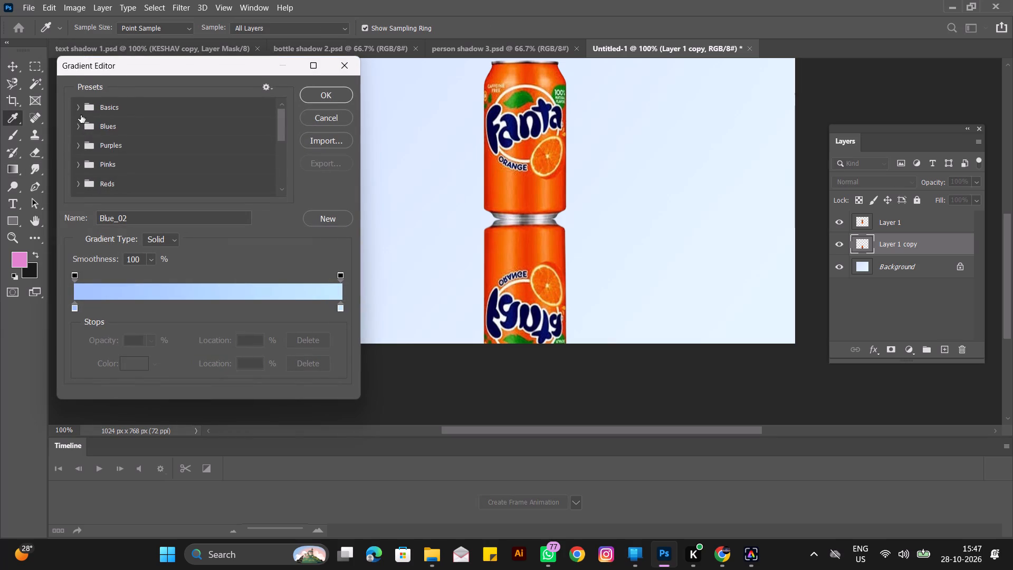
left_click(80, 108)
left_click(90, 128)
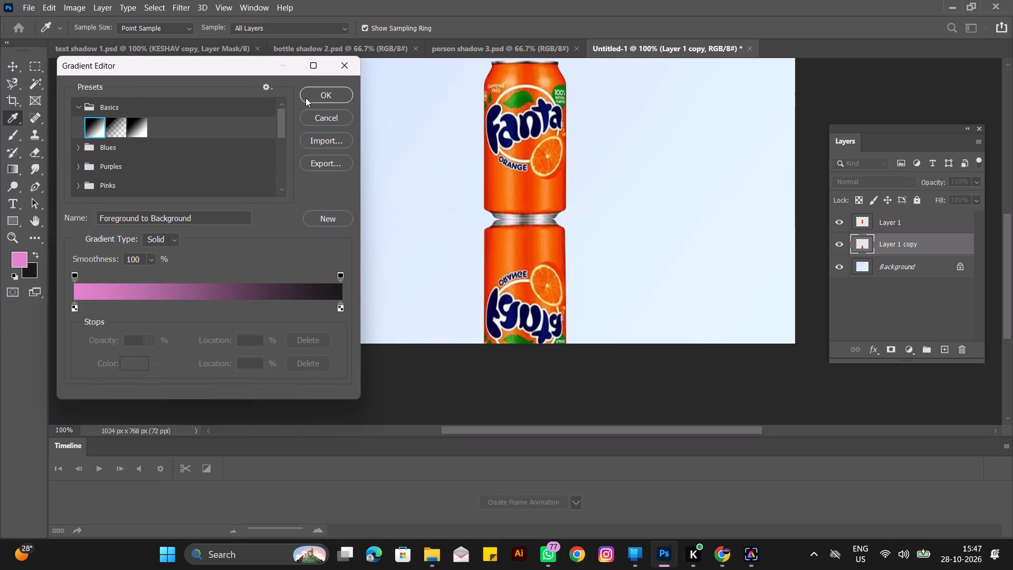
left_click(308, 98)
double_click(105, 26)
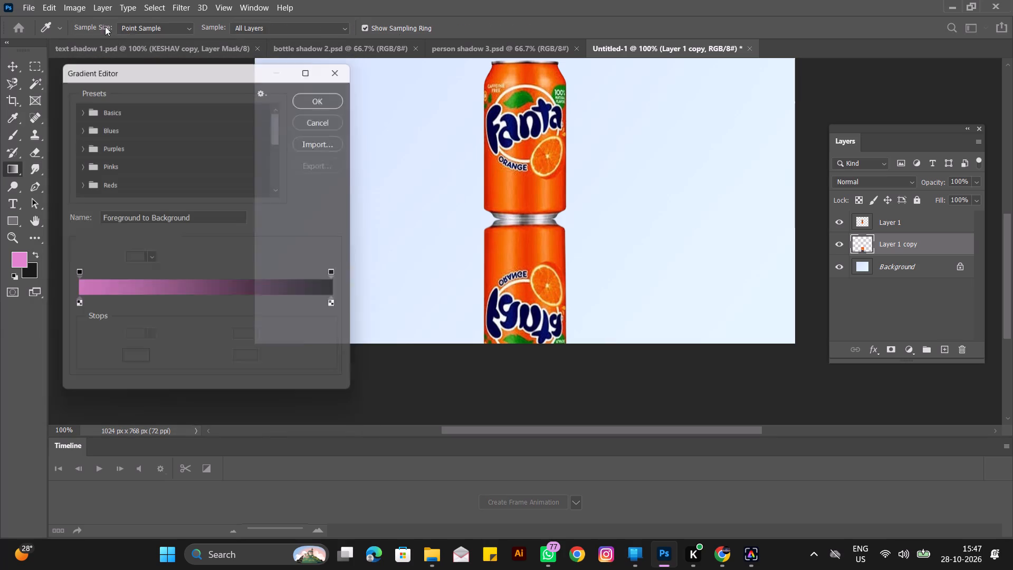
left_click(329, 88)
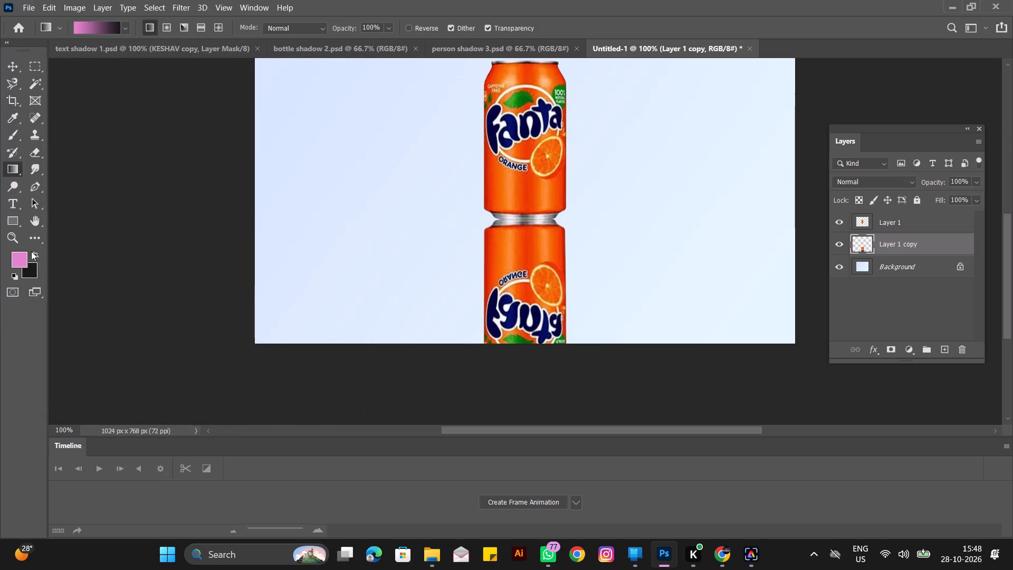
Reset the foreground and background colours to the default black and white.
left_click(32, 252)
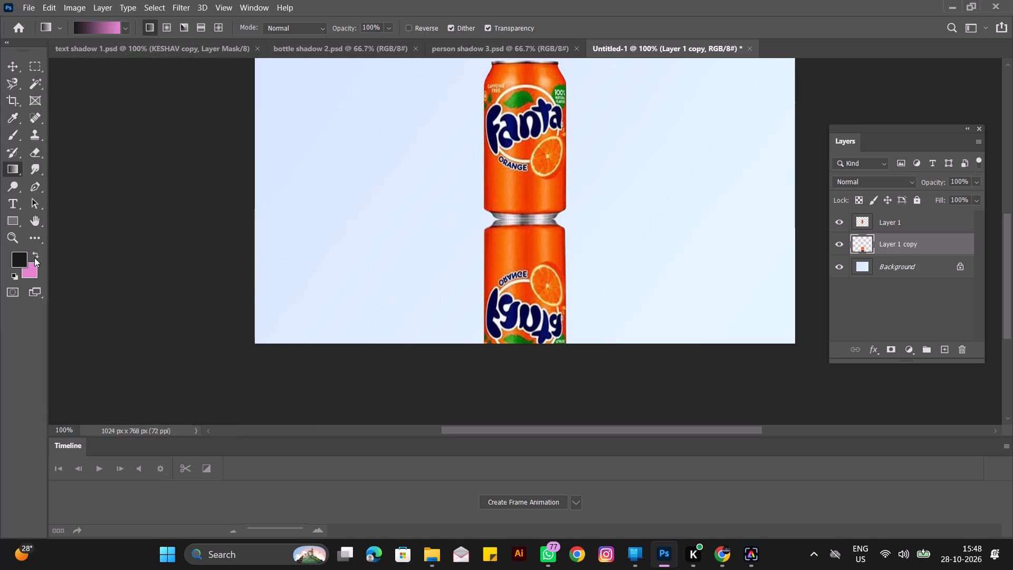
key("x")
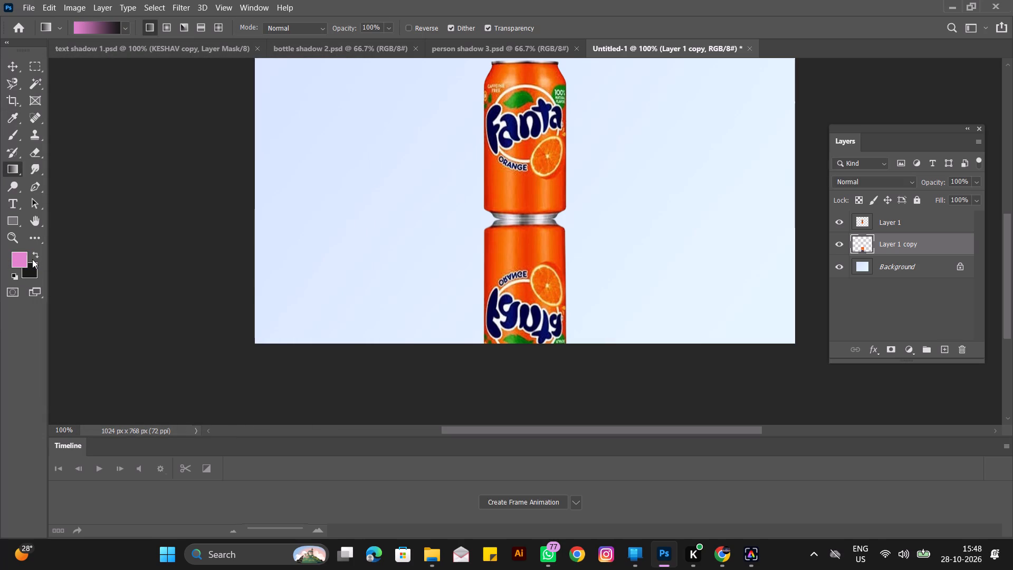
key("d")
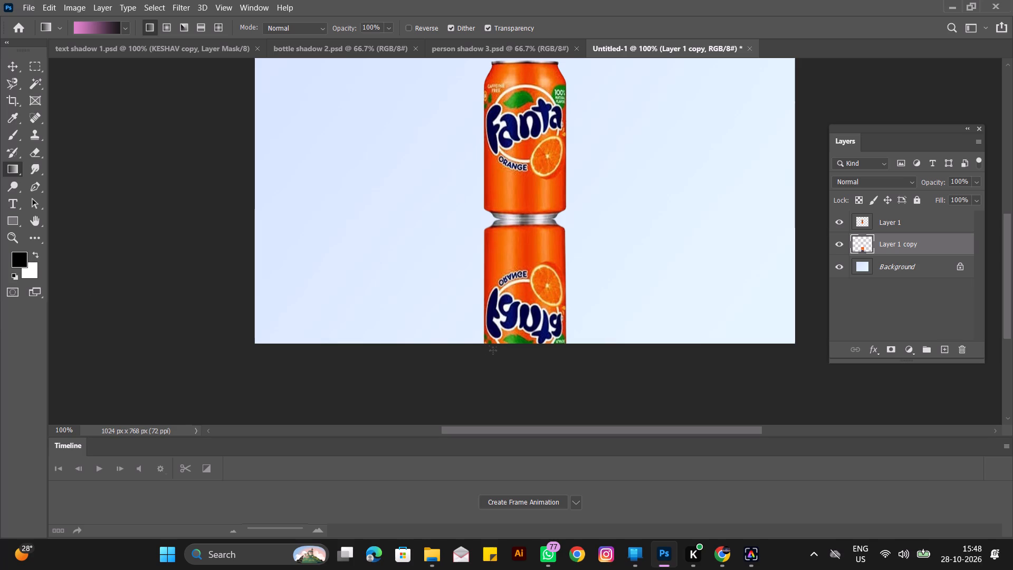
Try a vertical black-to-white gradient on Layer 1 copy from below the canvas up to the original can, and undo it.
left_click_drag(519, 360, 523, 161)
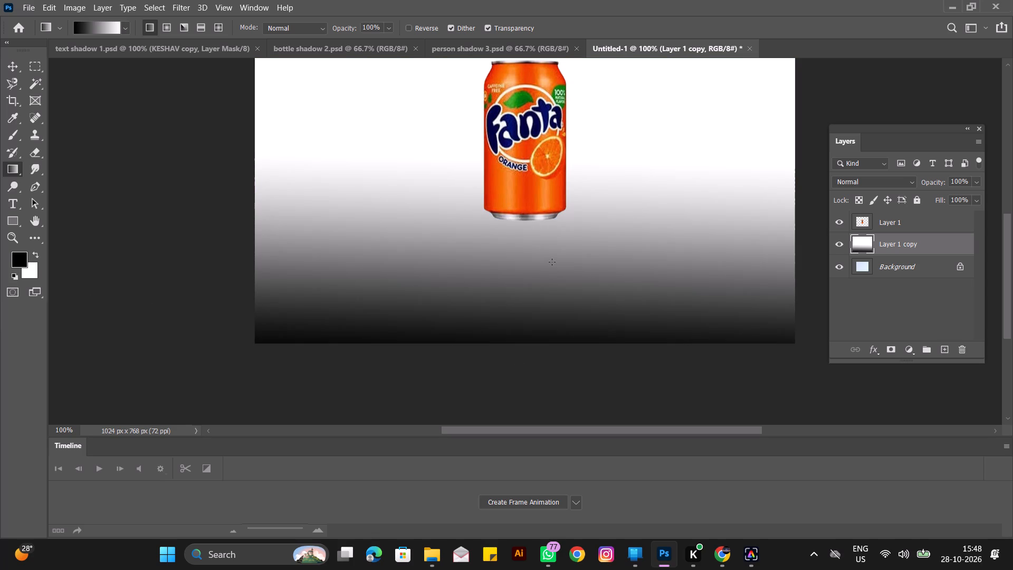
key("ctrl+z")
Add a layer mask to Layer 1 copy and make the mask active.
left_click(918, 242)
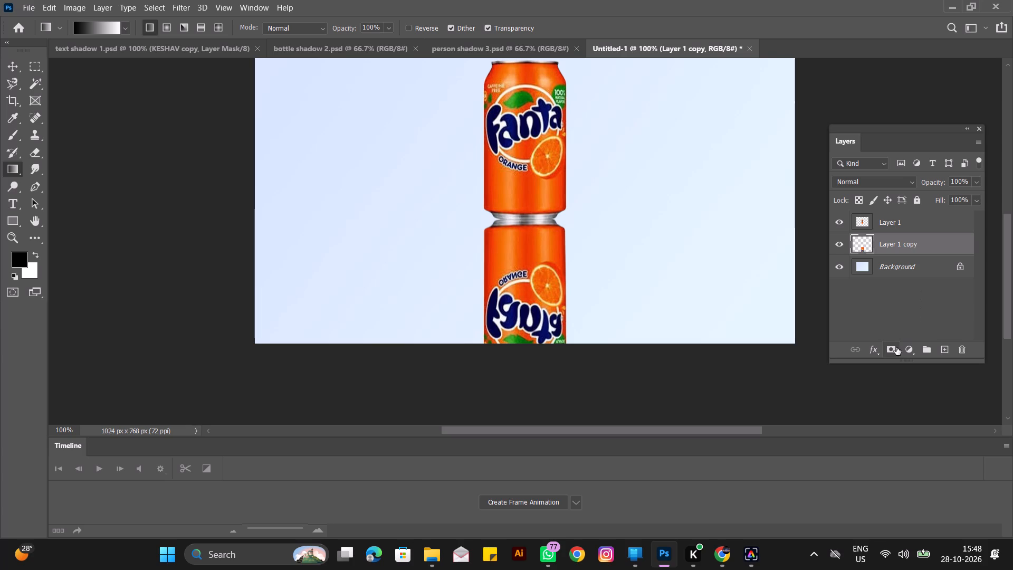
left_click(896, 349)
left_click(872, 244)
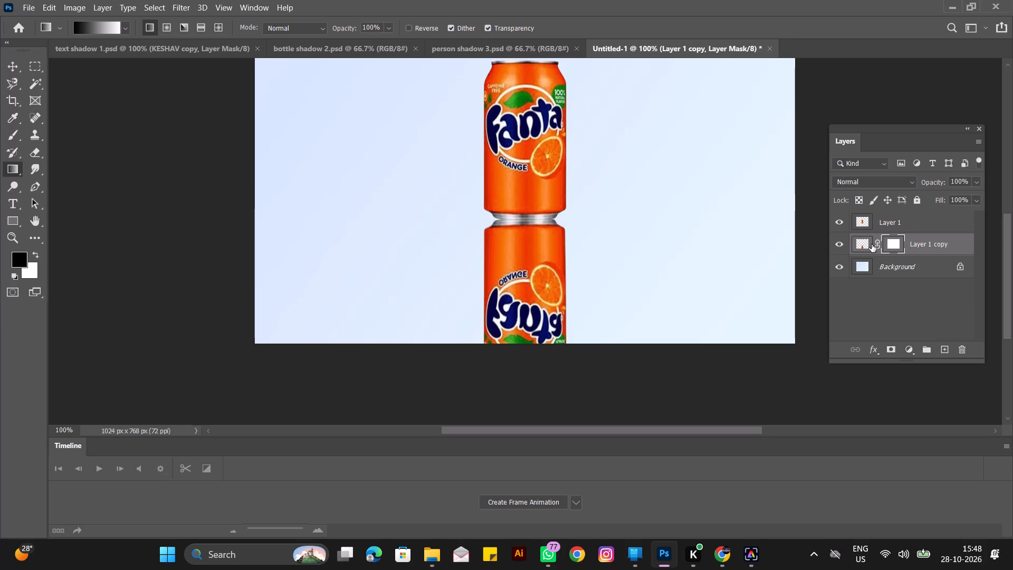
left_click(887, 245)
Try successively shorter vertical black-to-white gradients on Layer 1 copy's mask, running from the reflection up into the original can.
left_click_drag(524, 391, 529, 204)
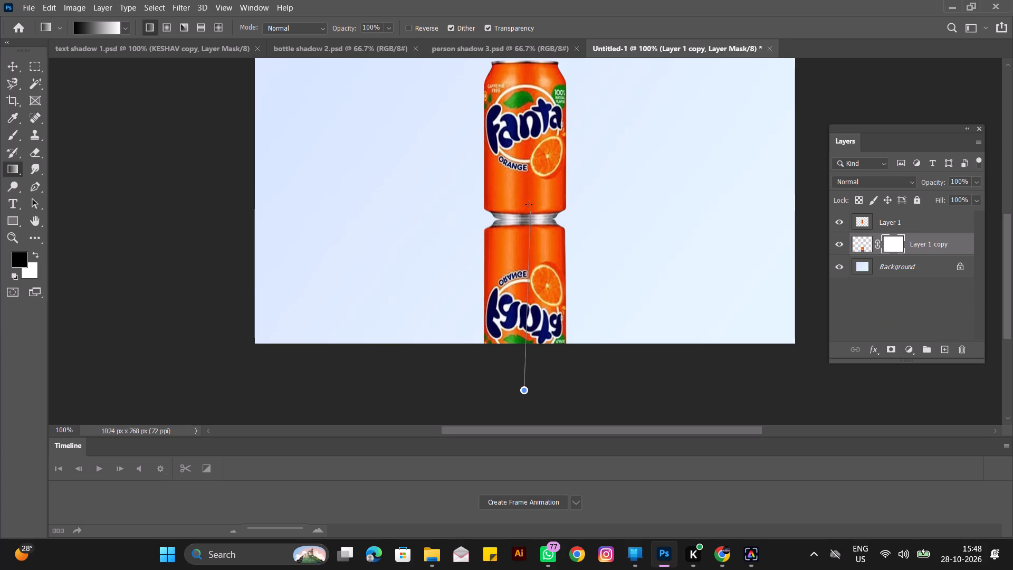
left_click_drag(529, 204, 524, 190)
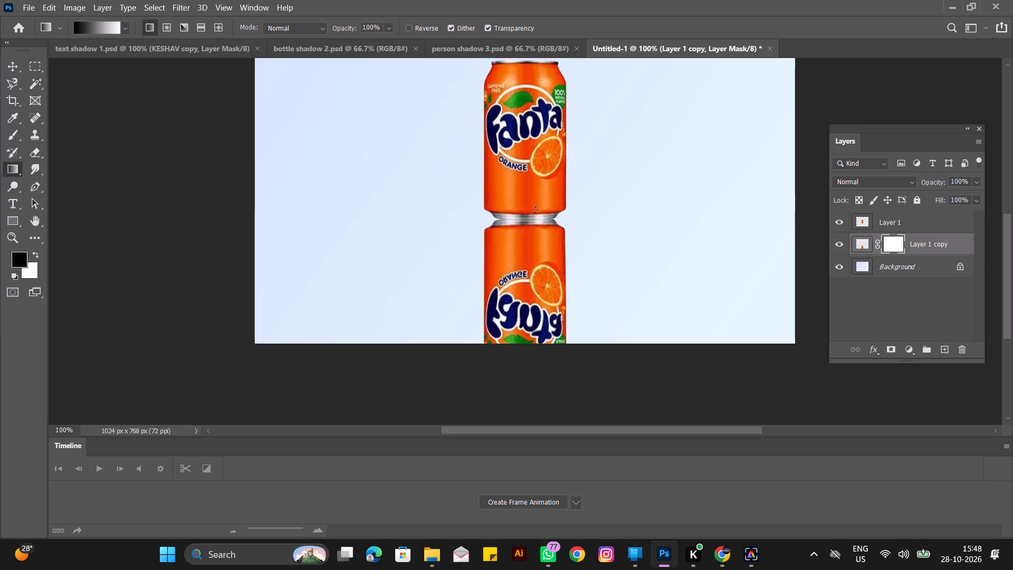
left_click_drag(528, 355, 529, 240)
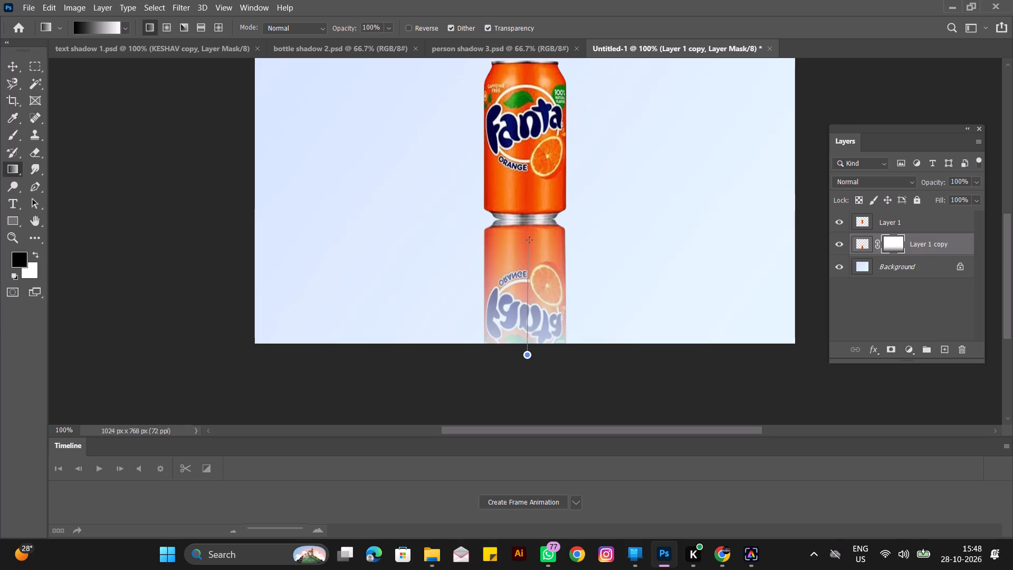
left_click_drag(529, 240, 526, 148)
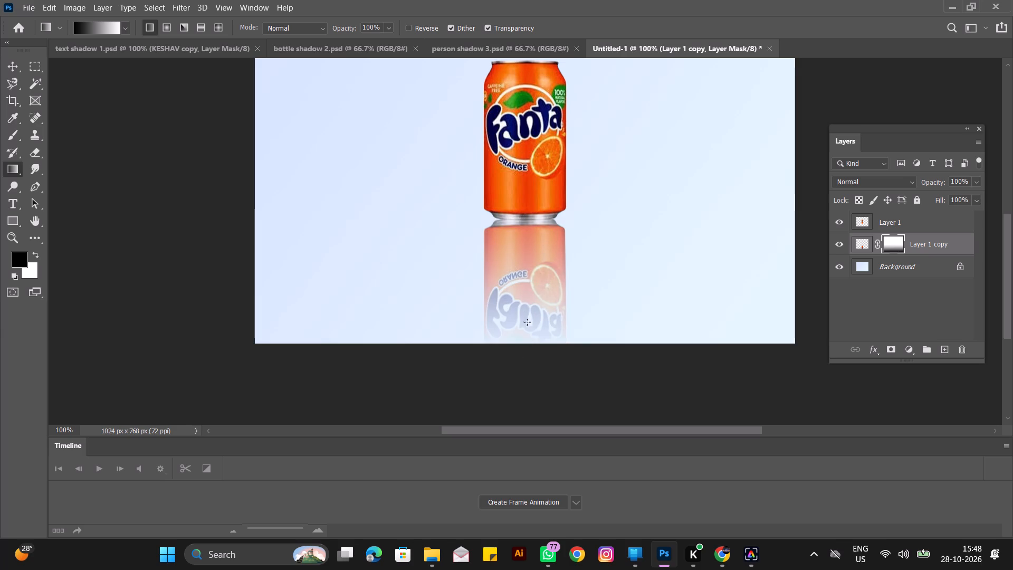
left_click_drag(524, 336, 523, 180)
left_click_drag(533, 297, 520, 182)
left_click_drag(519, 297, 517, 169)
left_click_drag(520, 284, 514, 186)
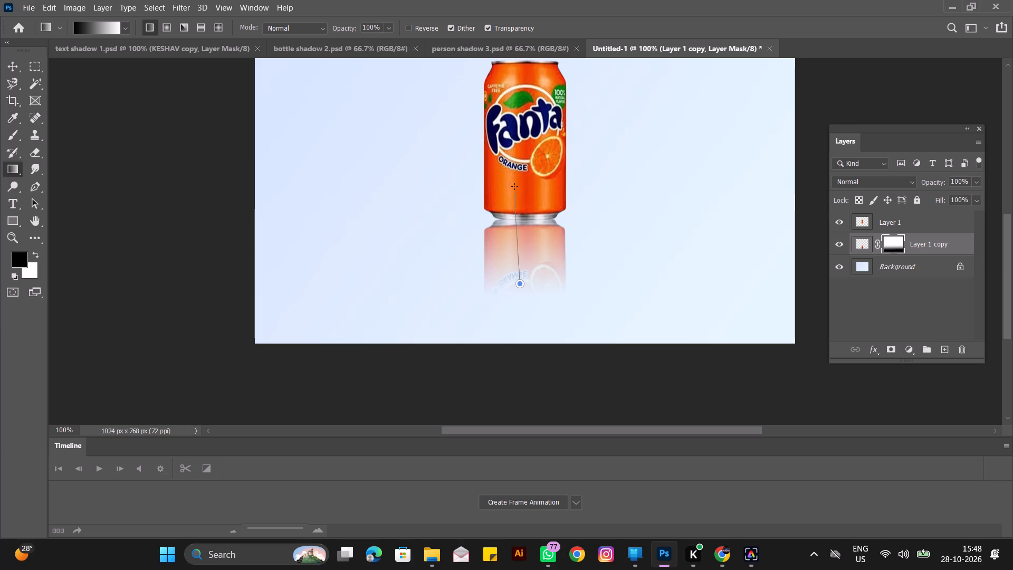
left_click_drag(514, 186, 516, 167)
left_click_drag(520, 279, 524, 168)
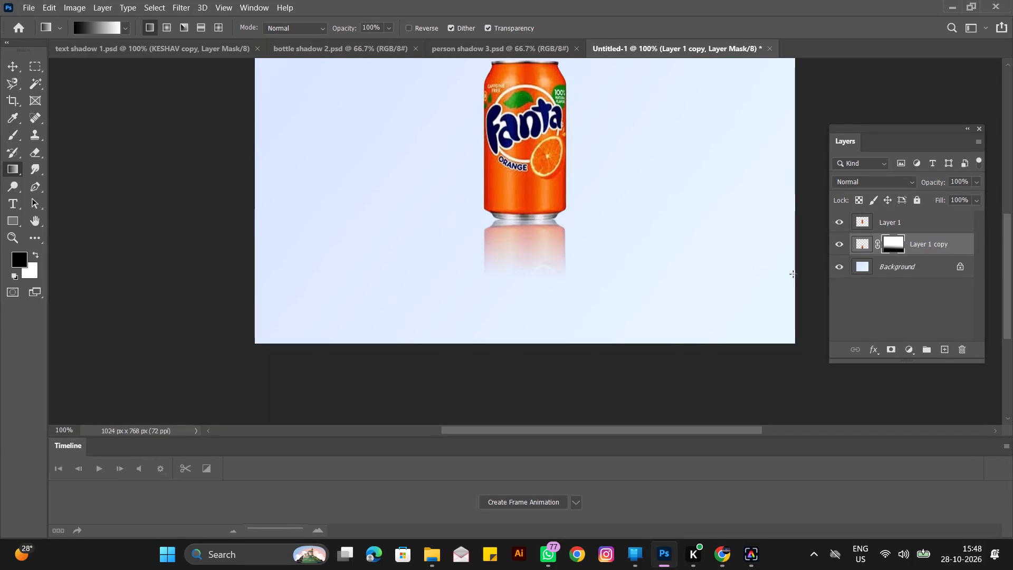
Hide and re-show the Background layer to inspect the faded reflection beneath the can.
left_click(842, 269)
left_click(842, 269)
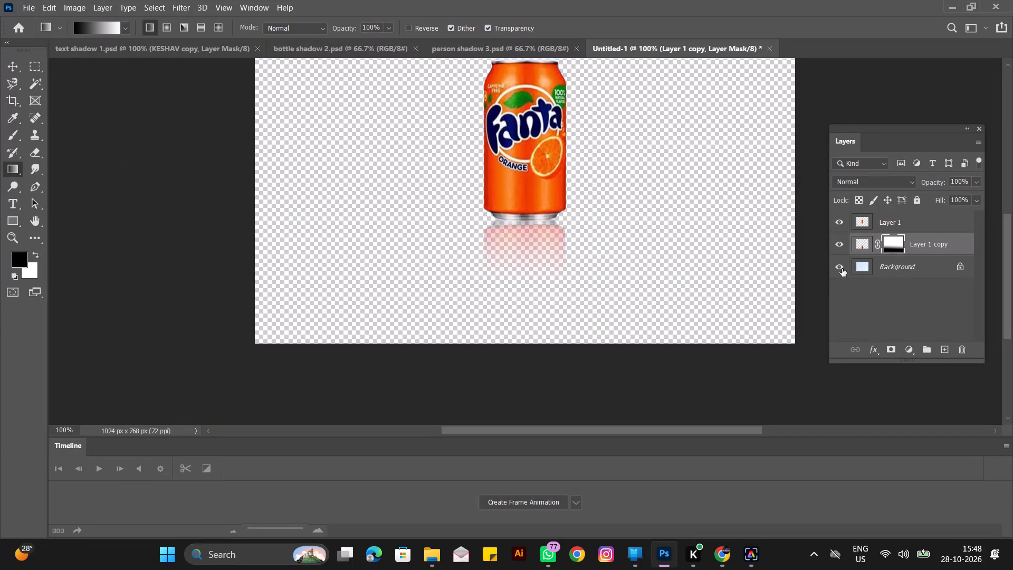
scroll(842, 269, "down", 4)
scroll(842, 269, "up", 4)
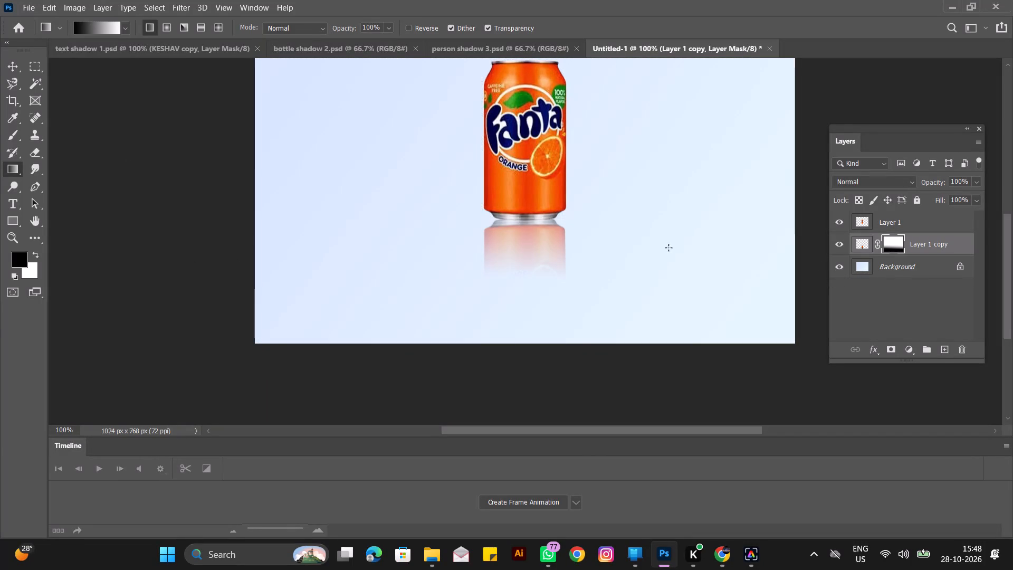
scroll(669, 243, "up", 5)
scroll(675, 226, "down", 1)
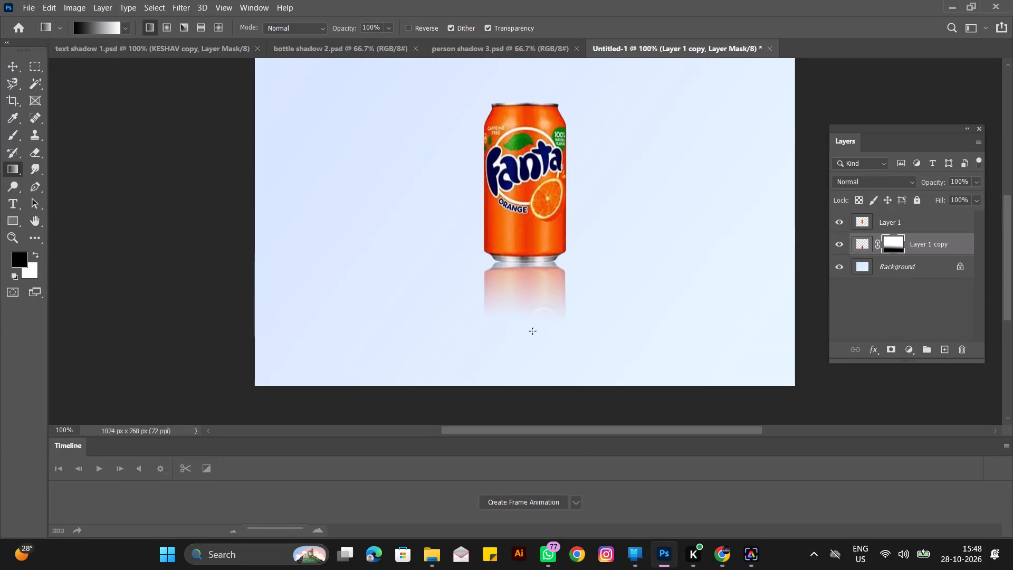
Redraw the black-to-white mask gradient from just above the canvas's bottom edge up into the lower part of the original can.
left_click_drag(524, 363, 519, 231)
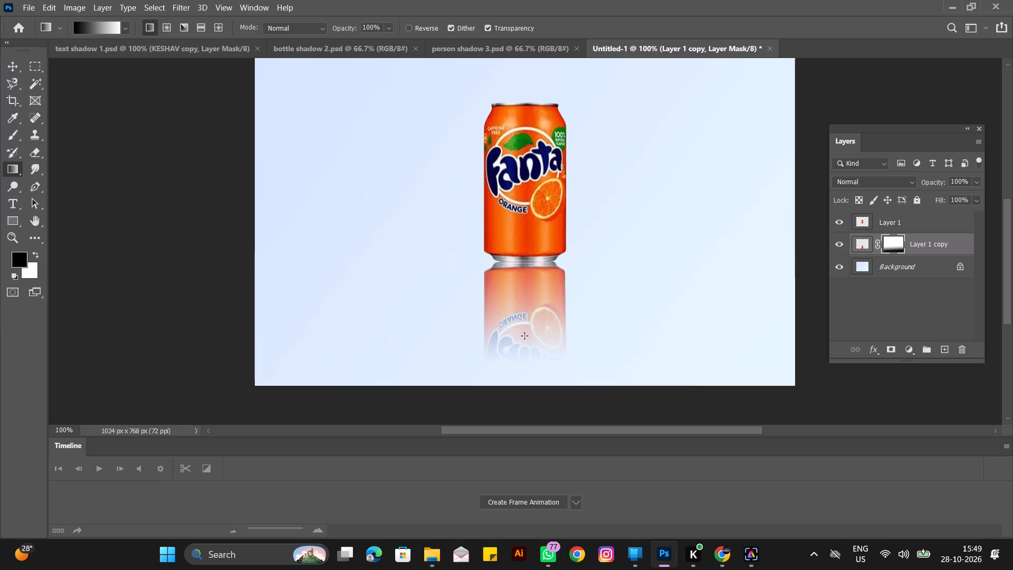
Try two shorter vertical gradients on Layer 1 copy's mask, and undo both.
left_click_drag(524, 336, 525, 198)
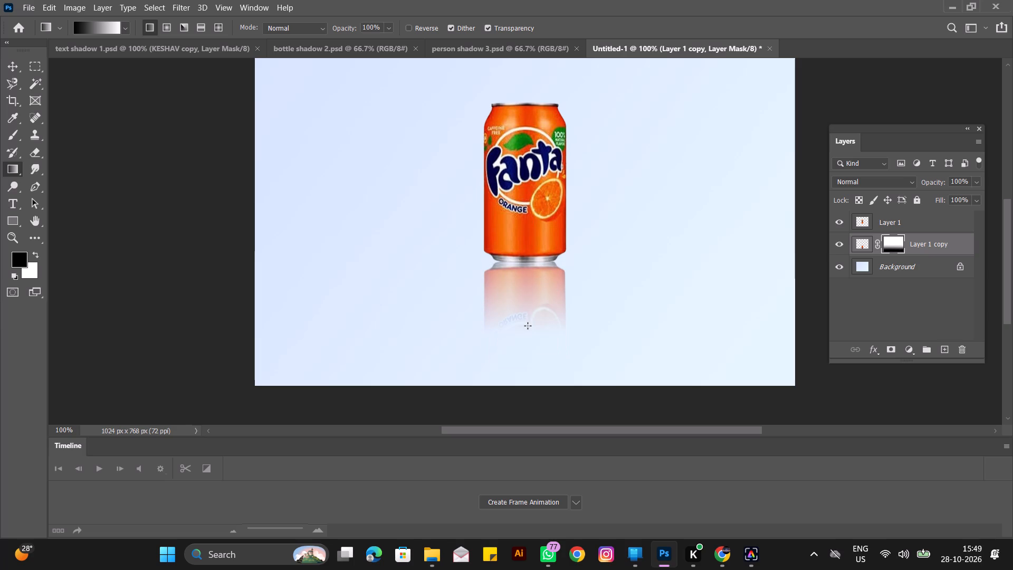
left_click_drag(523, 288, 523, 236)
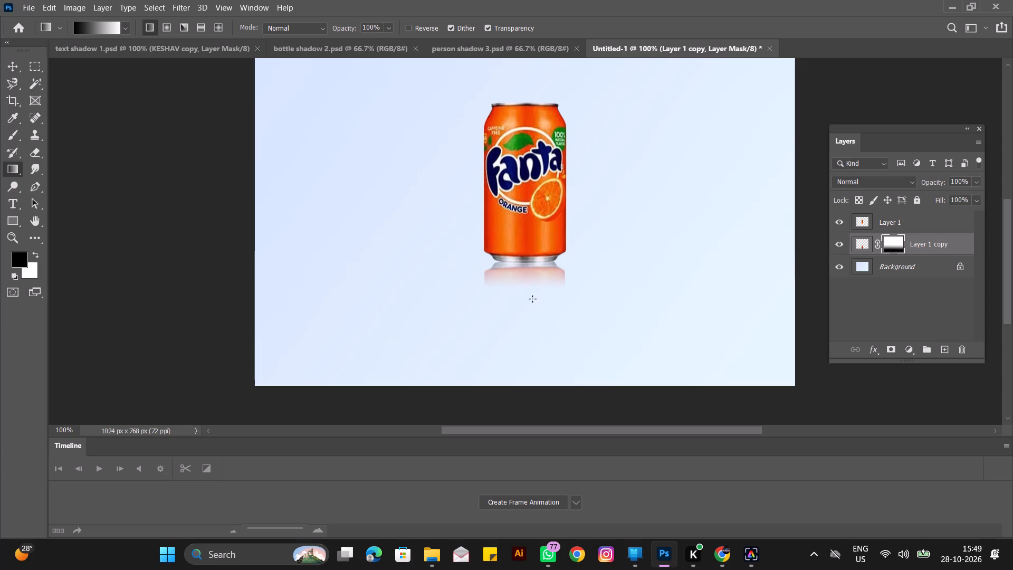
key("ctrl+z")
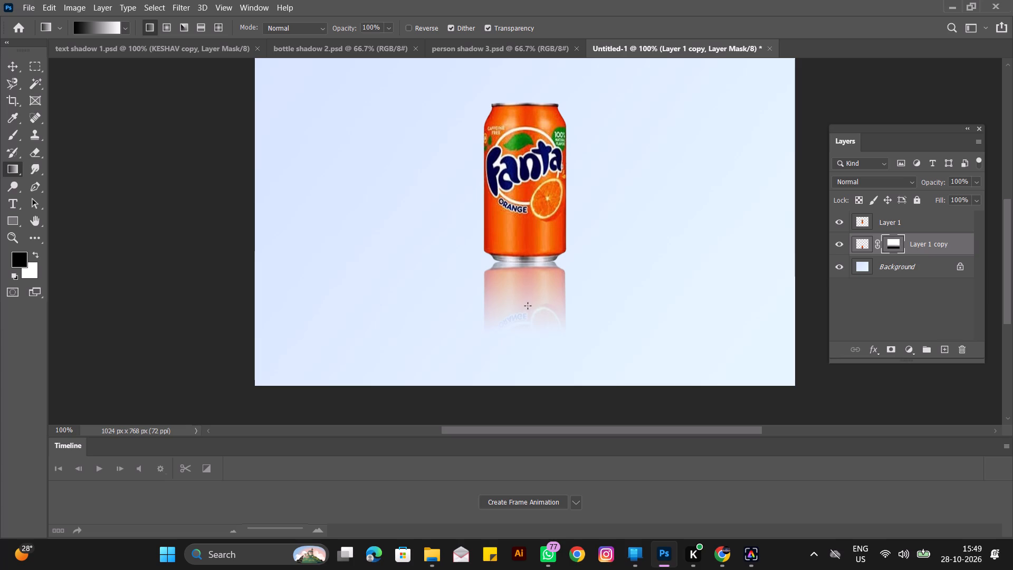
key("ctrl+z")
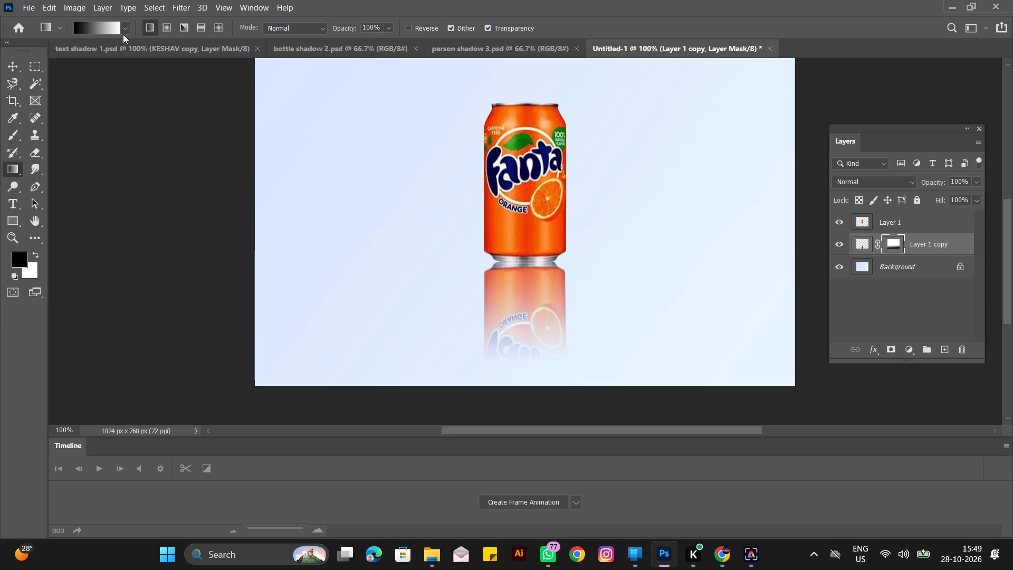
Fill the Background layer with the Blue_13 gradient preset from the Blues group, diagonally from upper left to lower right of the canvas.
left_click(879, 269)
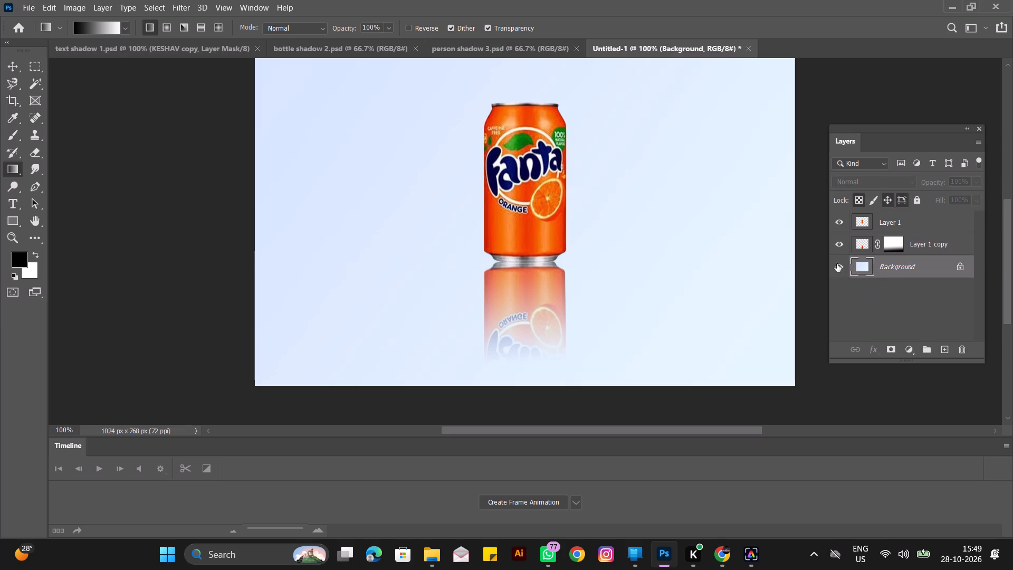
left_click(101, 32)
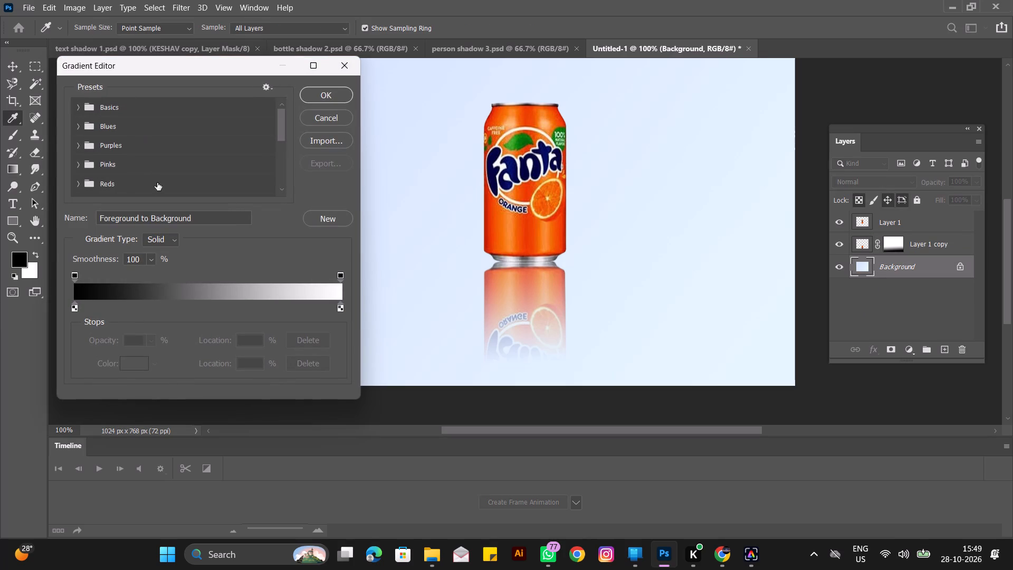
left_click(77, 131)
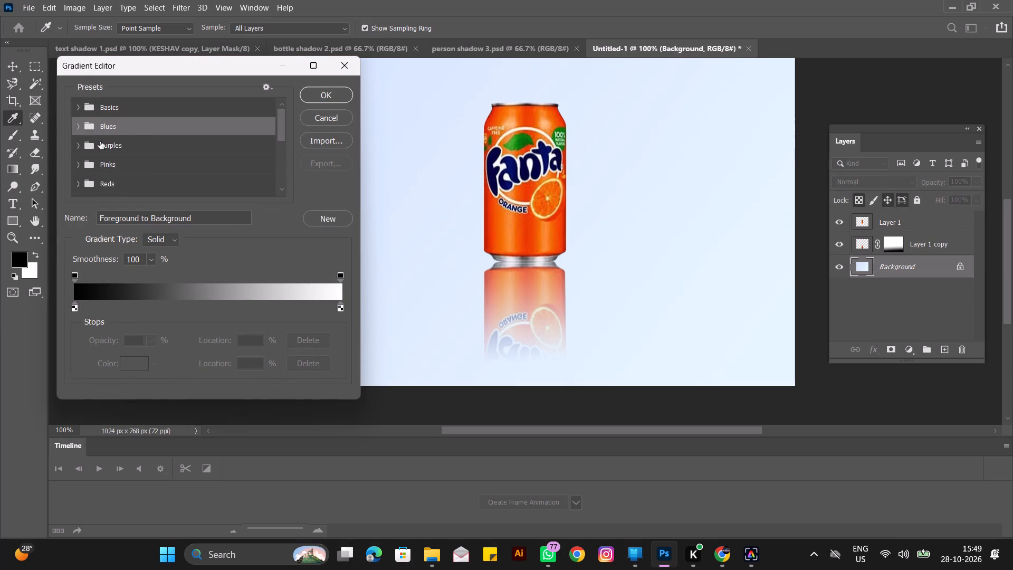
left_click(78, 126)
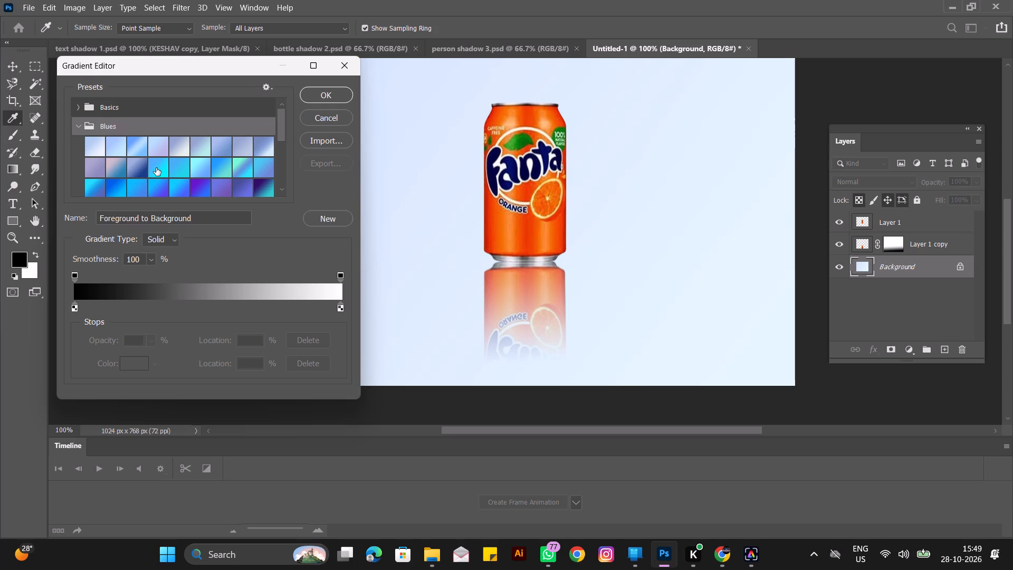
left_click(156, 168)
left_click(319, 94)
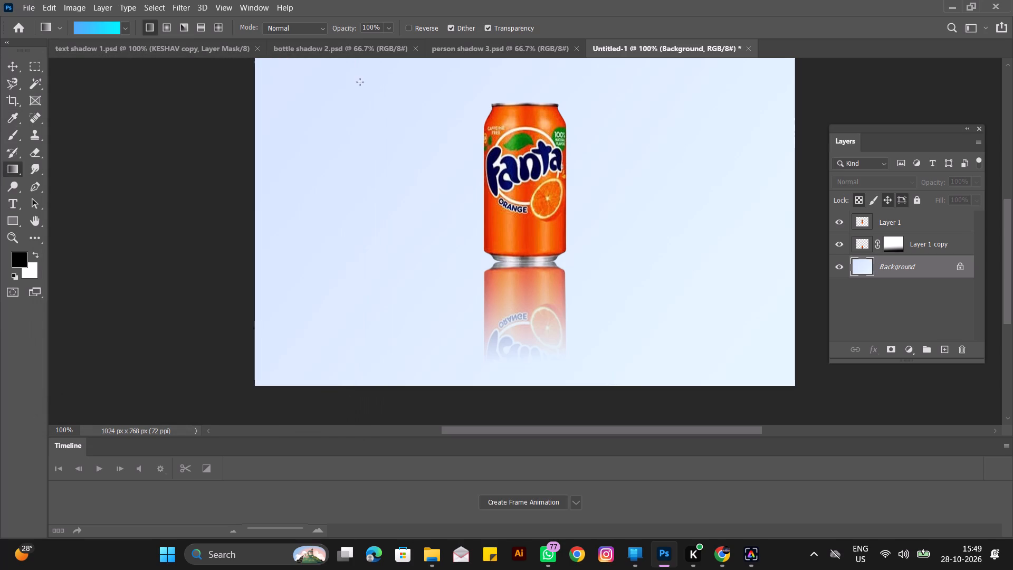
left_click_drag(357, 80, 710, 348)
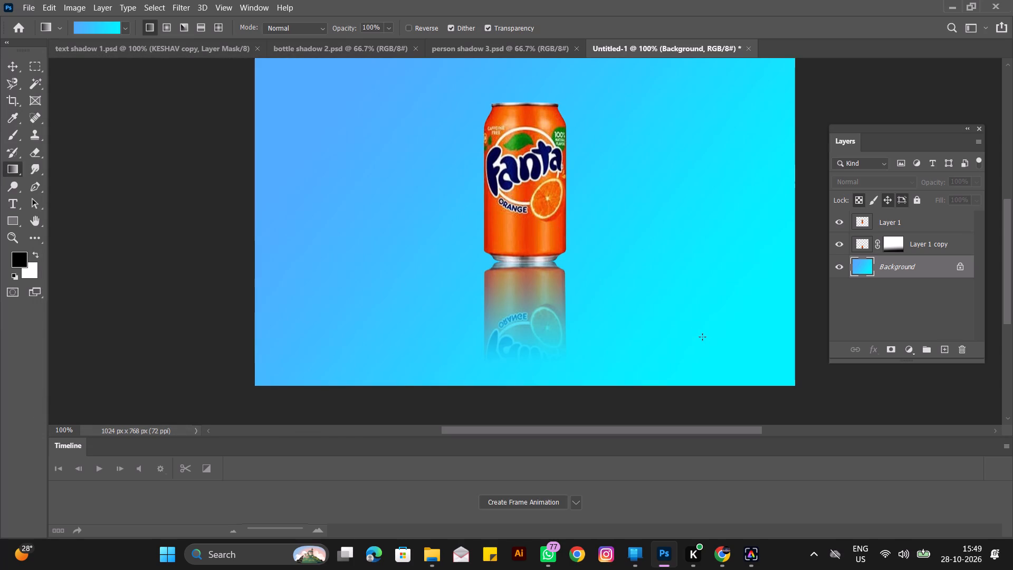
Select Layer 1 copy's mask and set the Gradient tool to the Foreground to Background preset from the Basics group.
left_click(8, 63)
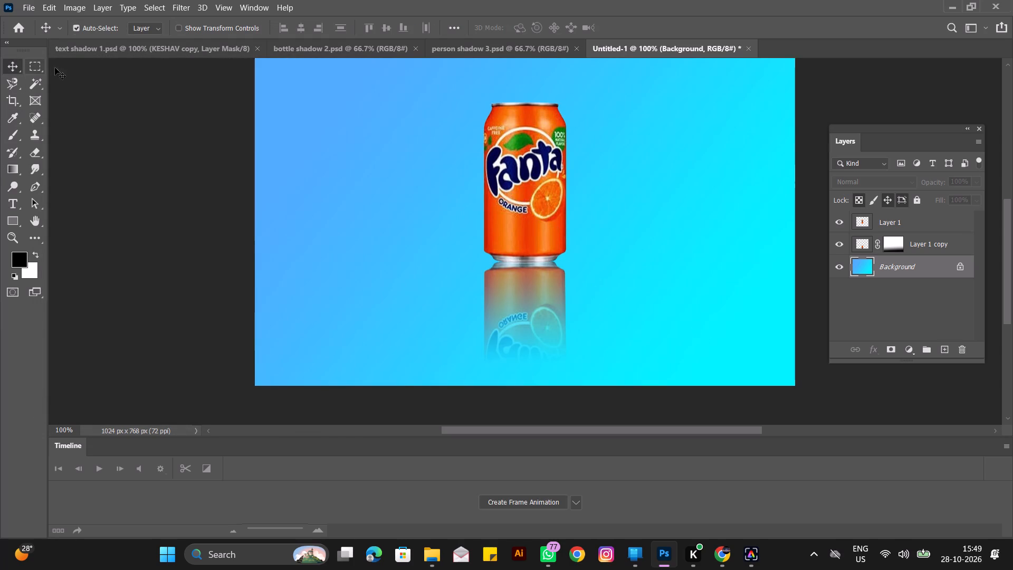
left_click(899, 240)
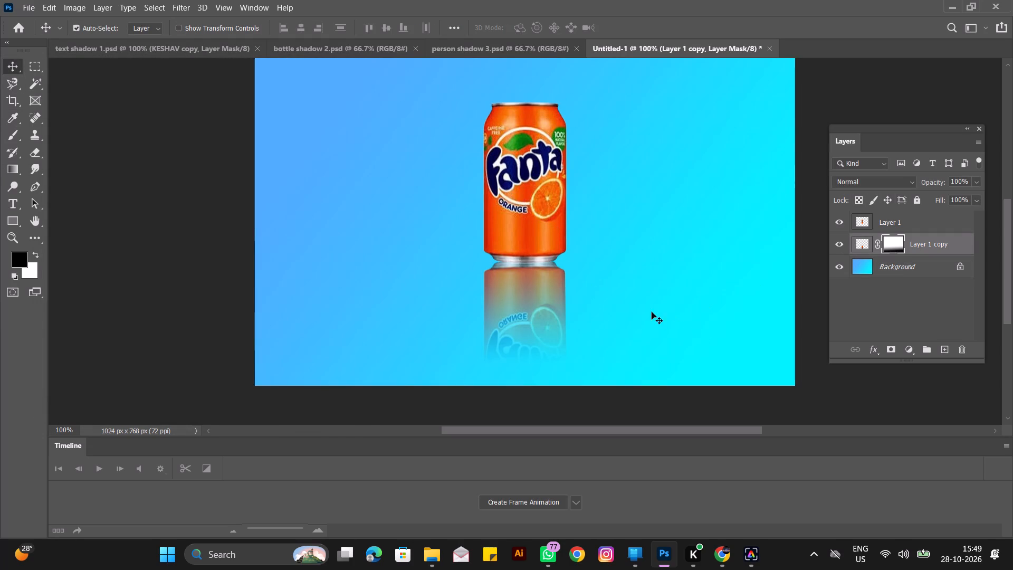
left_click(17, 169)
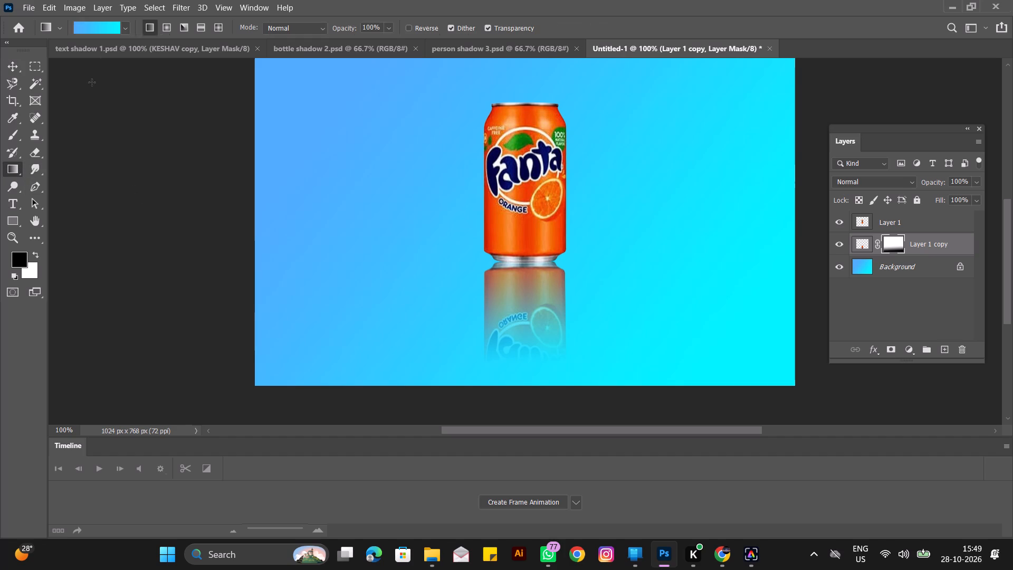
left_click(109, 27)
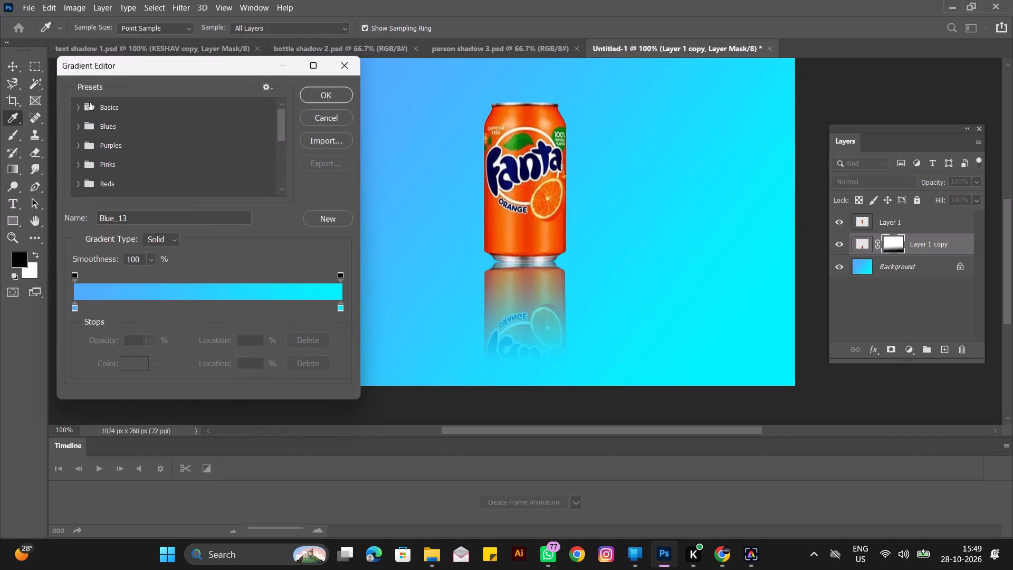
left_click(76, 106)
left_click(93, 125)
left_click(335, 86)
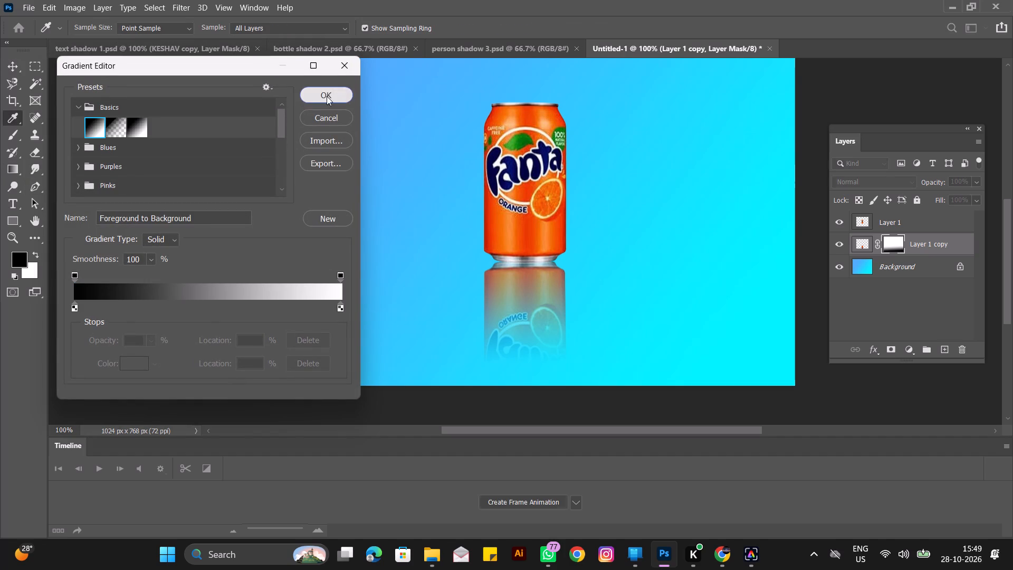
Redraw the vertical black-to-white gradient on Layer 1 copy's mask from the reflection's faded end up into the original can's lower part.
left_click_drag(526, 356, 531, 322)
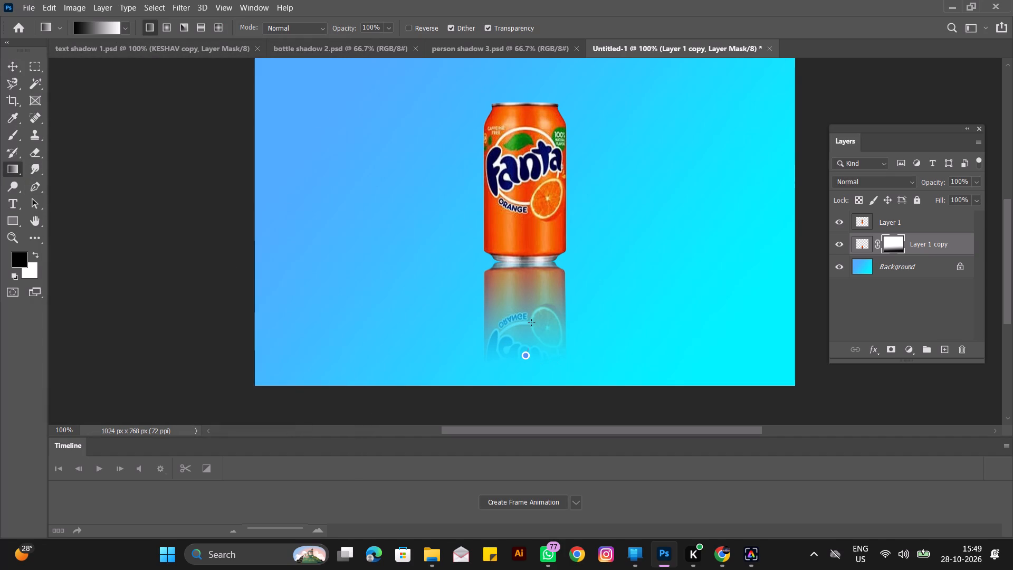
left_click_drag(531, 322, 527, 225)
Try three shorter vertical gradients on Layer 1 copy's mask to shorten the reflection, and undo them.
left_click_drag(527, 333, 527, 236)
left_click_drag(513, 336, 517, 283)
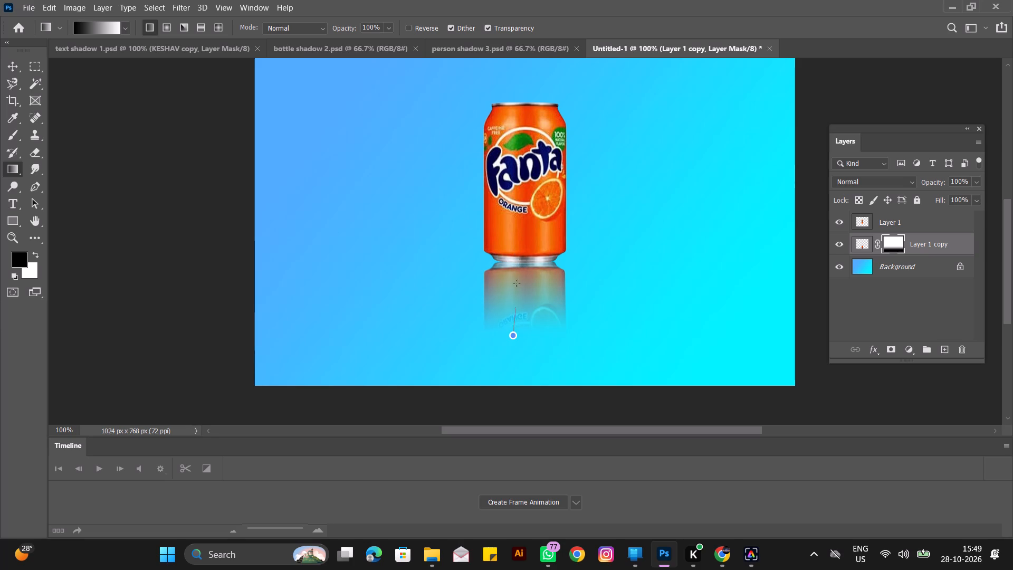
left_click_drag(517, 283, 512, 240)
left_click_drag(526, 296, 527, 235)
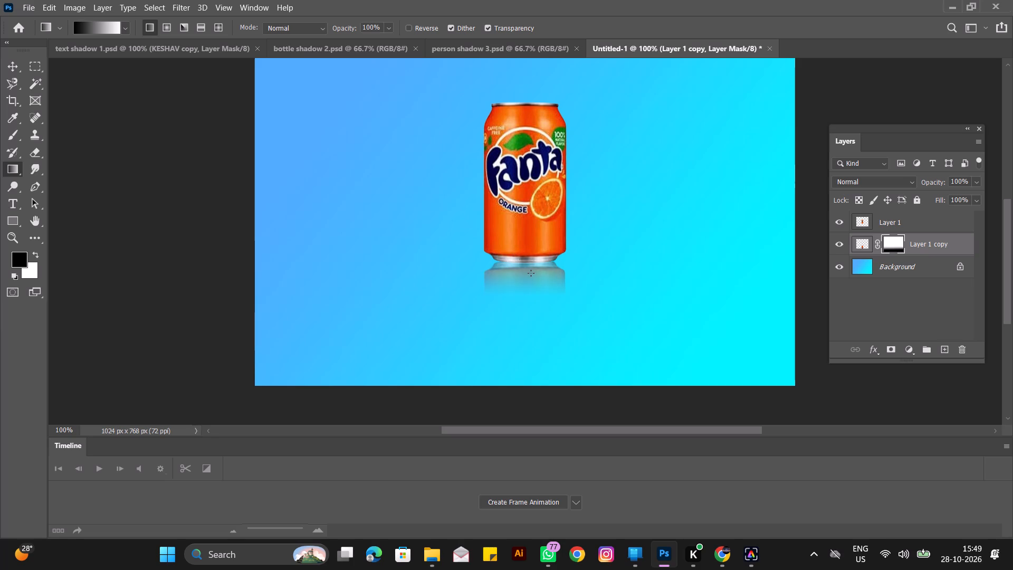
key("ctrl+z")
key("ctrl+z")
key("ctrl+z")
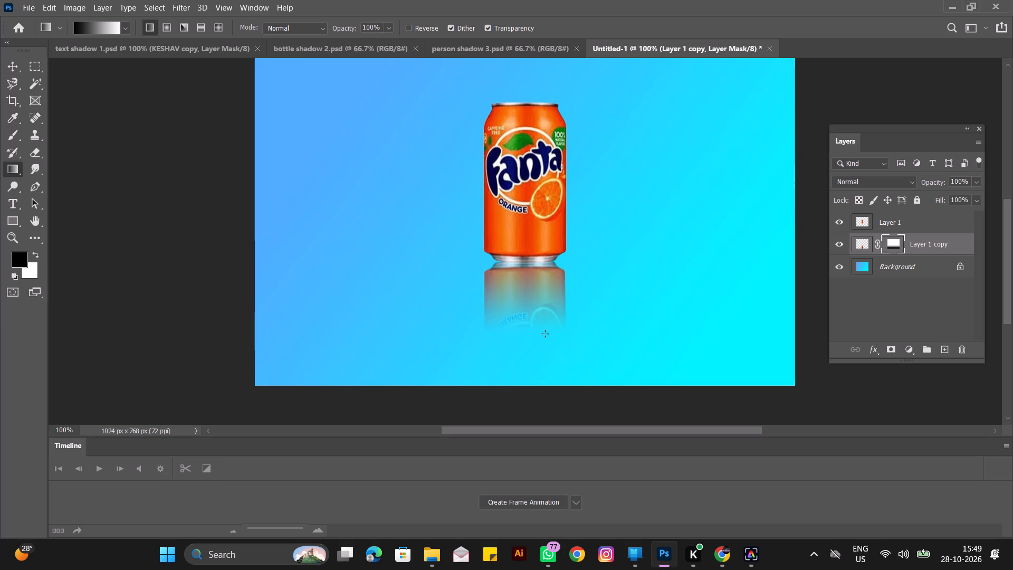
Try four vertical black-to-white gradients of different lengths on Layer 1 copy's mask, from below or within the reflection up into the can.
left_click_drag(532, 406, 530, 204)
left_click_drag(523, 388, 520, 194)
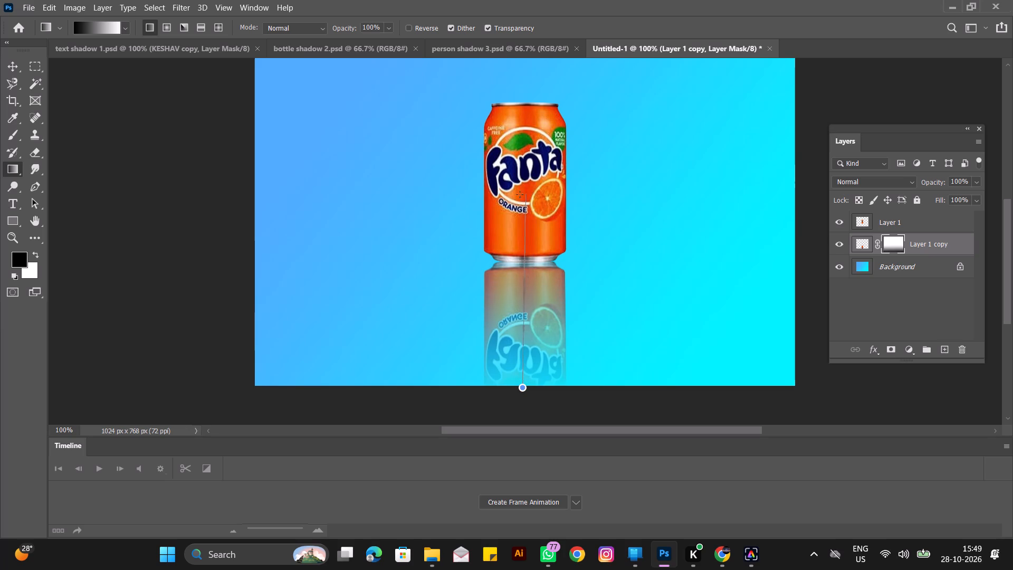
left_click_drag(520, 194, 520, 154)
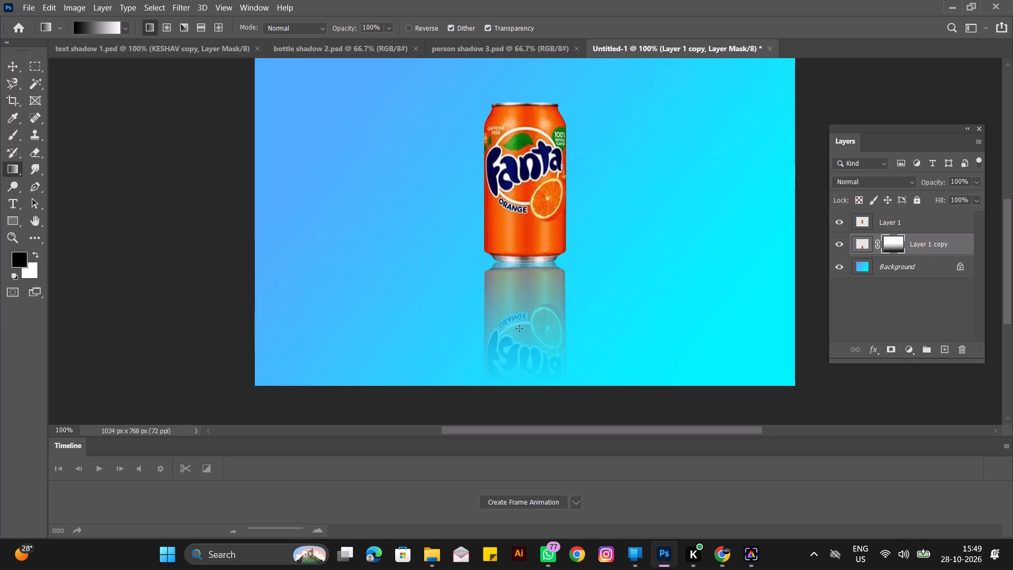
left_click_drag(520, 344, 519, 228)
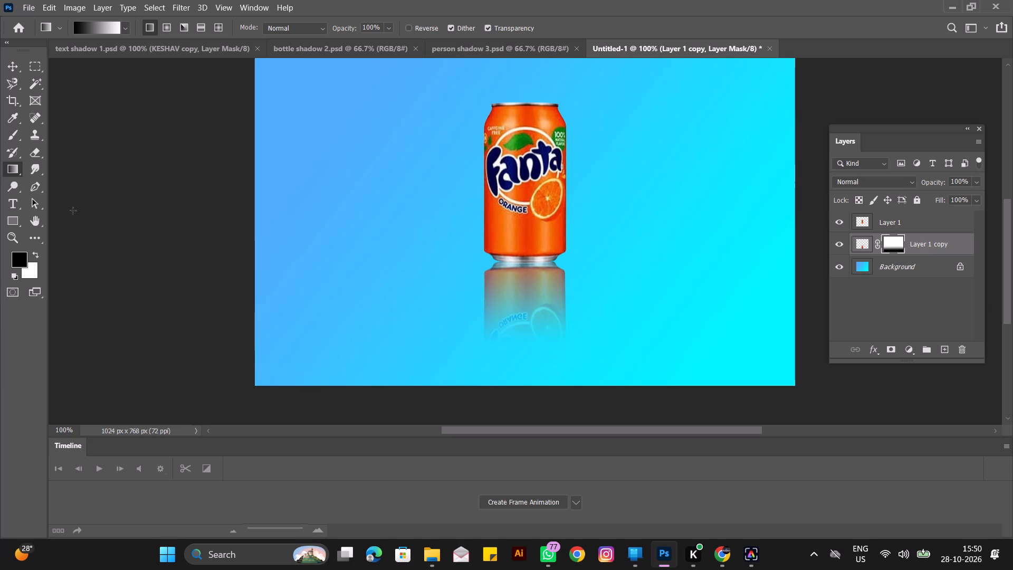
Set up the Brush tool with a round tip flattened into a narrow horizontal ellipse, 175 px in size.
left_click(8, 128)
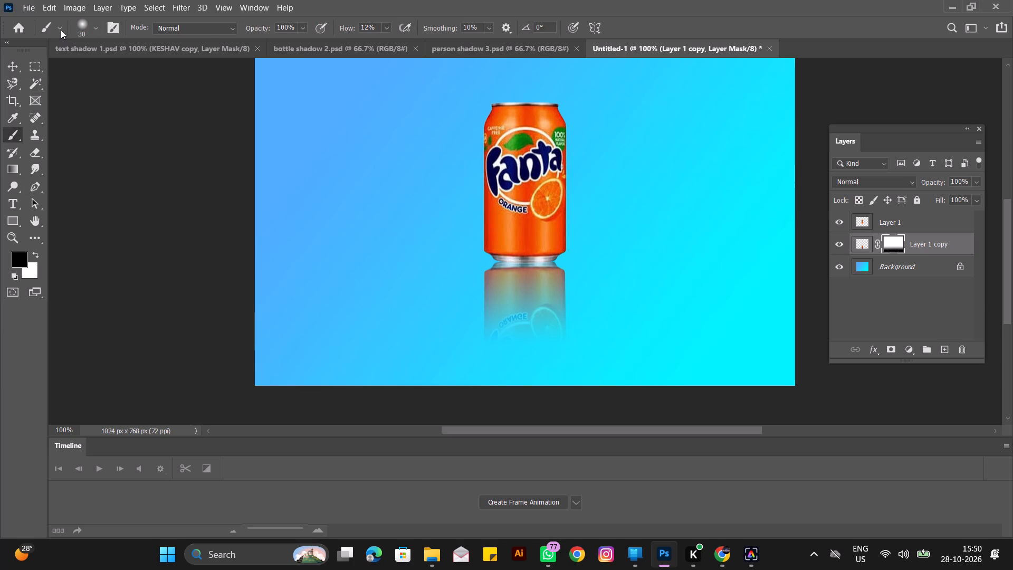
left_click(61, 30)
left_click(94, 28)
left_click_drag(40, 89, 40, 83)
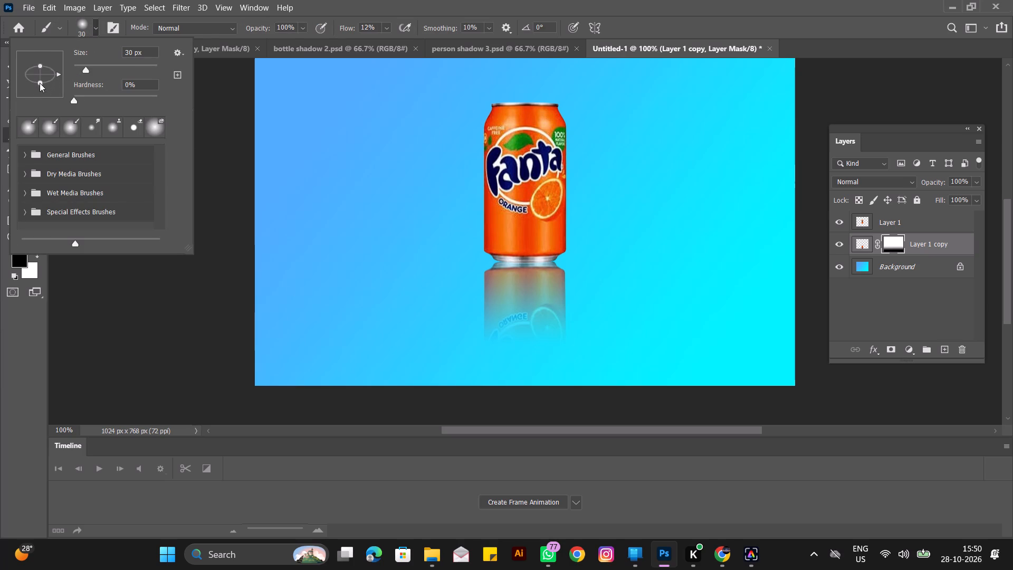
left_click_drag(40, 83, 42, 77)
type("]]]]")
left_click(211, 117)
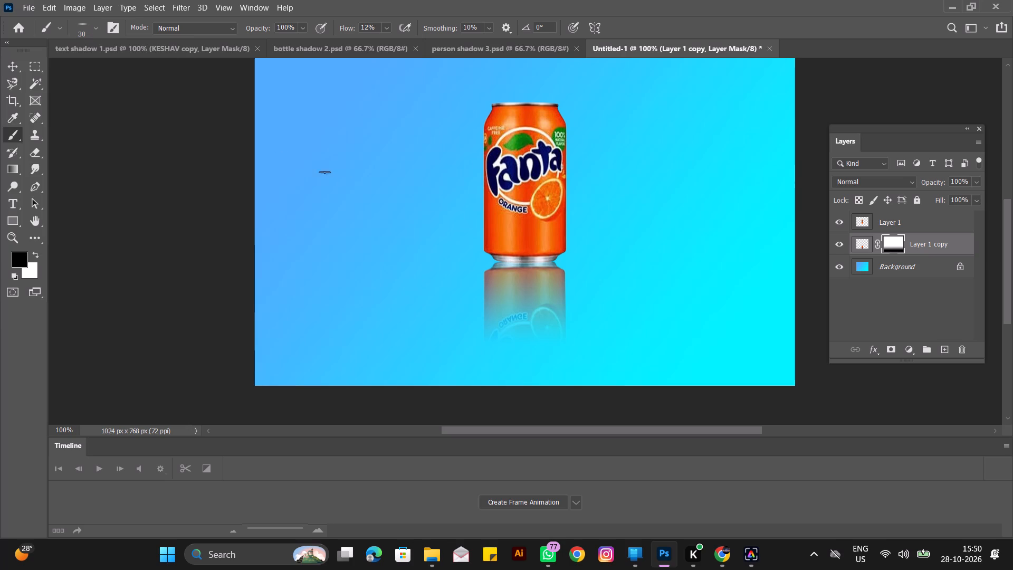
type("]]]]]]]]]]]]")
left_click(95, 28)
left_click(38, 75)
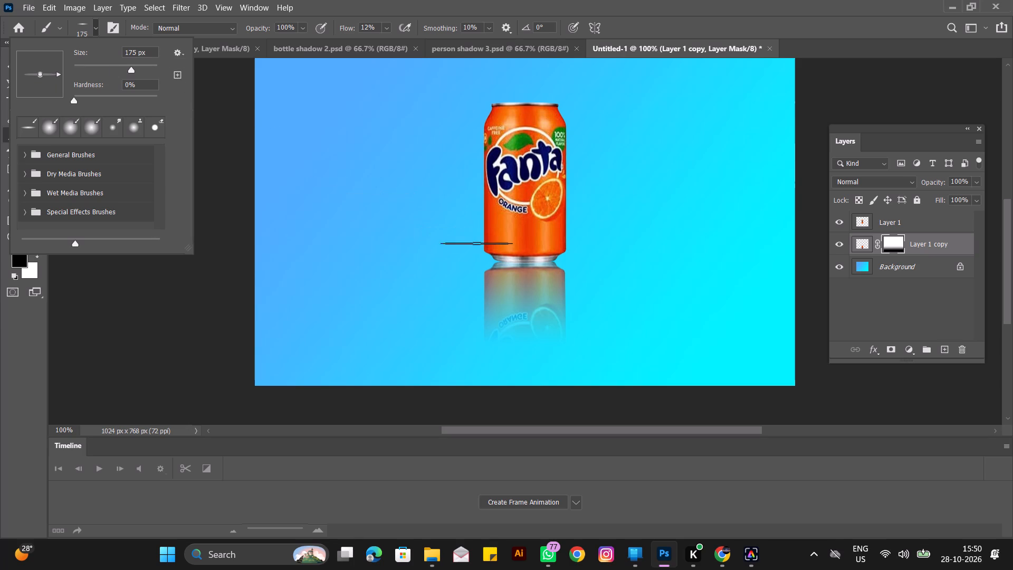
left_click(438, 231)
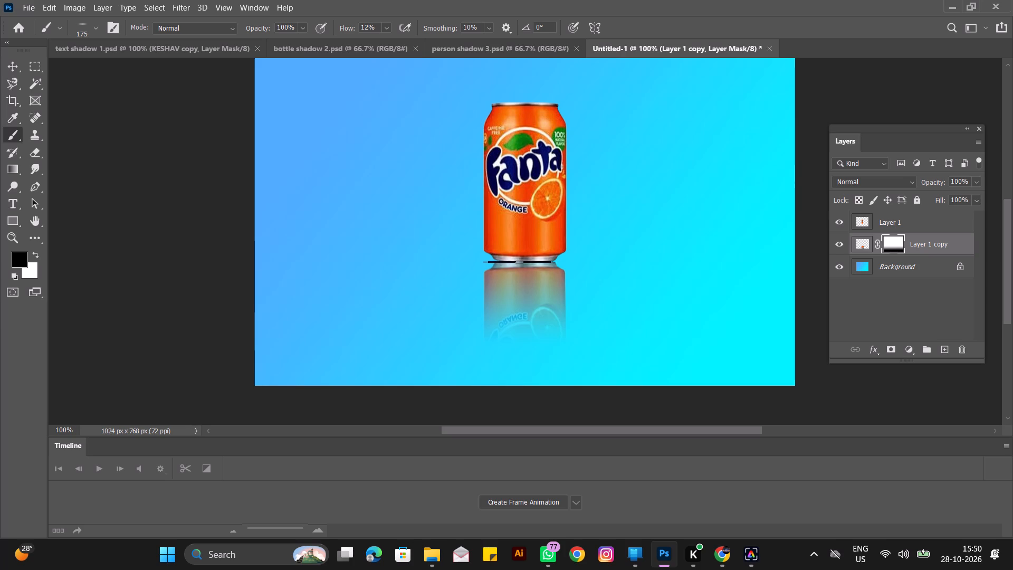
left_click(100, 27)
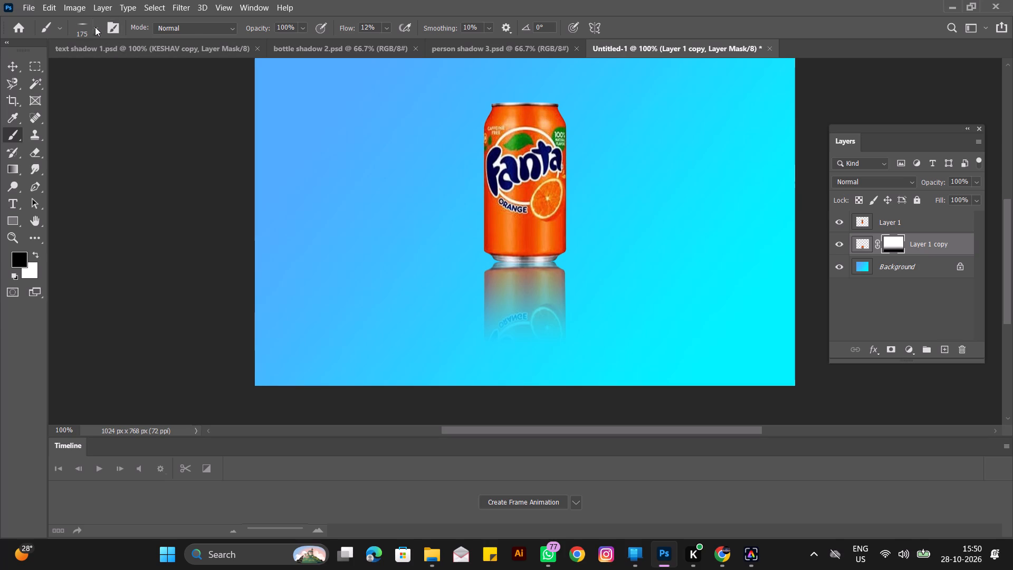
left_click(95, 27)
left_click(38, 74)
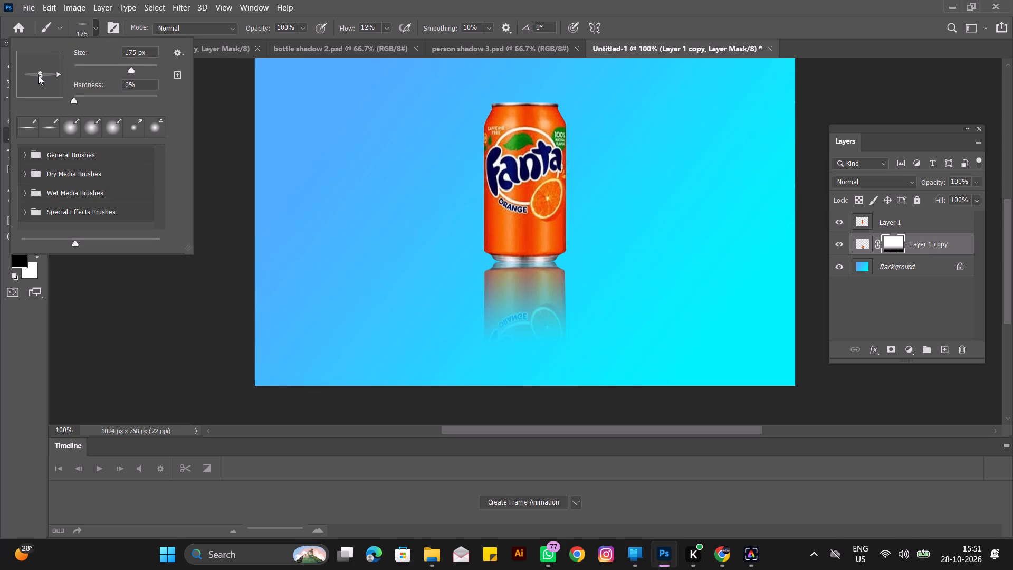
left_click(216, 99)
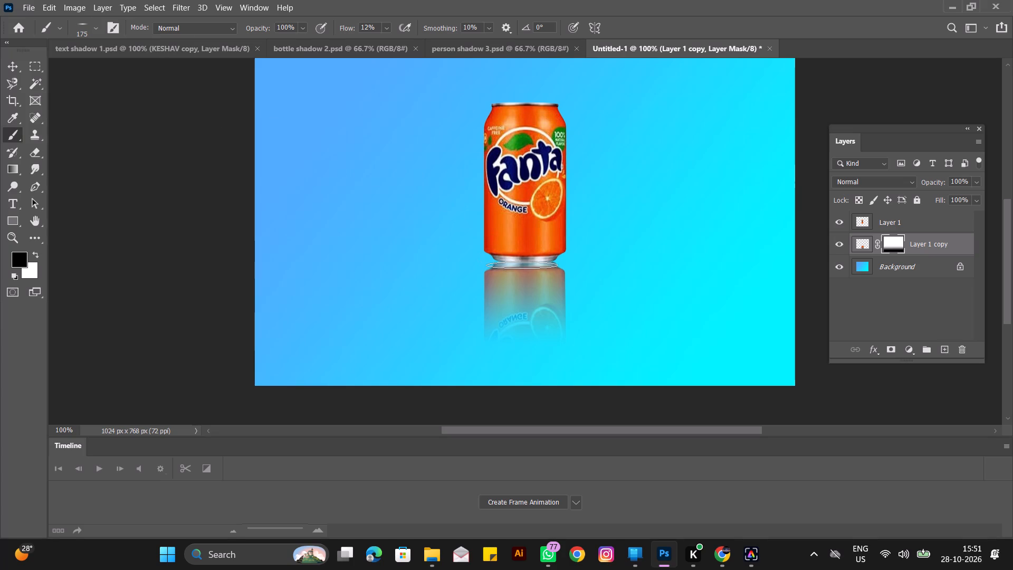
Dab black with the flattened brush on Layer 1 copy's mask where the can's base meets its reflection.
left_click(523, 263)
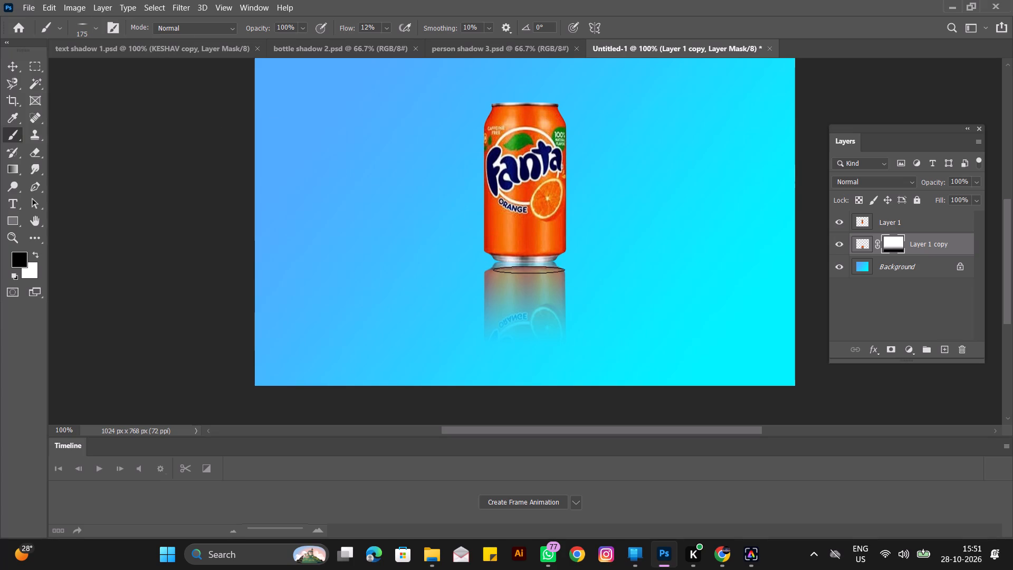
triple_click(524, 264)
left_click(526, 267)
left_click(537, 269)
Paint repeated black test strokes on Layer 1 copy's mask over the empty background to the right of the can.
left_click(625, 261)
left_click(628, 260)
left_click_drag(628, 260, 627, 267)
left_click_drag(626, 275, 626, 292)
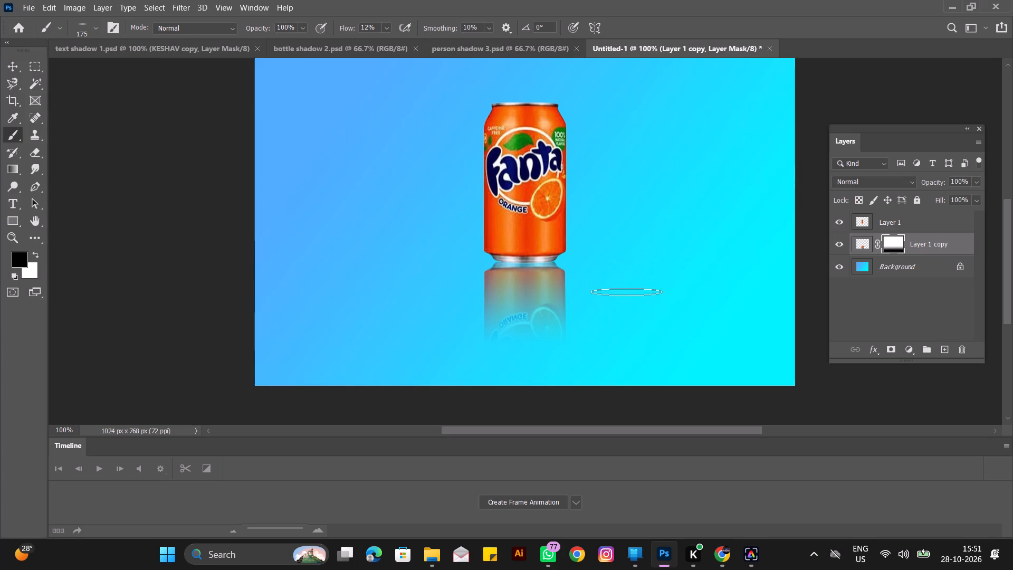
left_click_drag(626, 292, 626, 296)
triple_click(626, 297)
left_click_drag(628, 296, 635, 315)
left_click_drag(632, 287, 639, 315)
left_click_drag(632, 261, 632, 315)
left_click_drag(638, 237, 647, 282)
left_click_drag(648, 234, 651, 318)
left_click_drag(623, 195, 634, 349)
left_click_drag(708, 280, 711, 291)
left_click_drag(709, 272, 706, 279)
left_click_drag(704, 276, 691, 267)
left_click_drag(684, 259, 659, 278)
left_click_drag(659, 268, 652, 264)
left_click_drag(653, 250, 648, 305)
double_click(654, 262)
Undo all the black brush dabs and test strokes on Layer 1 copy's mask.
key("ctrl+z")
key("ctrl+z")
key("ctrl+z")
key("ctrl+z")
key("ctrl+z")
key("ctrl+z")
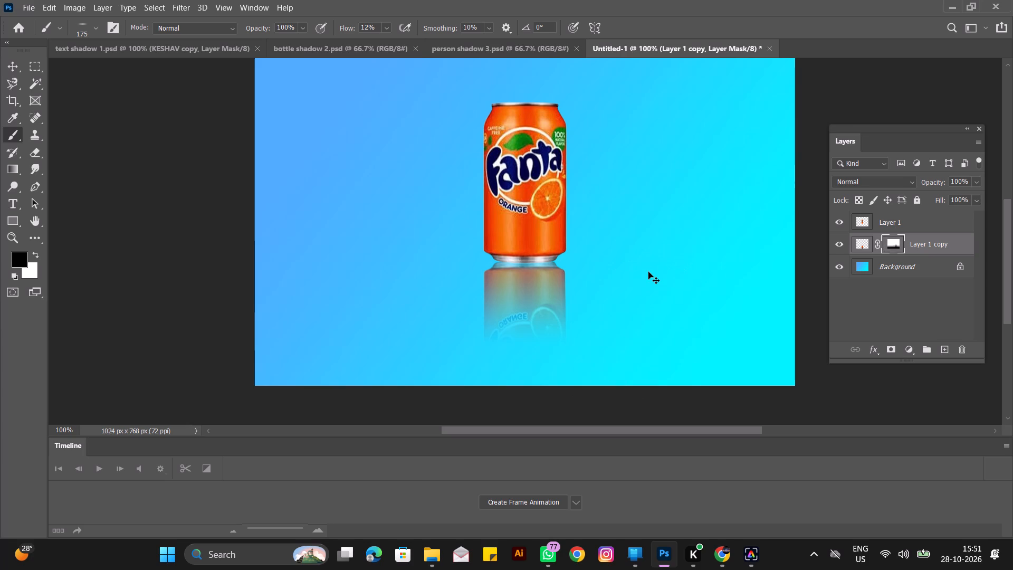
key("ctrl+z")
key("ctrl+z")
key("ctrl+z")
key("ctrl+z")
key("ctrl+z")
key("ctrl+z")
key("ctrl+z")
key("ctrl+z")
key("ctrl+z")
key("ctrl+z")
Set the brush flow to 100%.
left_click_drag(378, 24, 330, 24)
type("100")
key("Return")
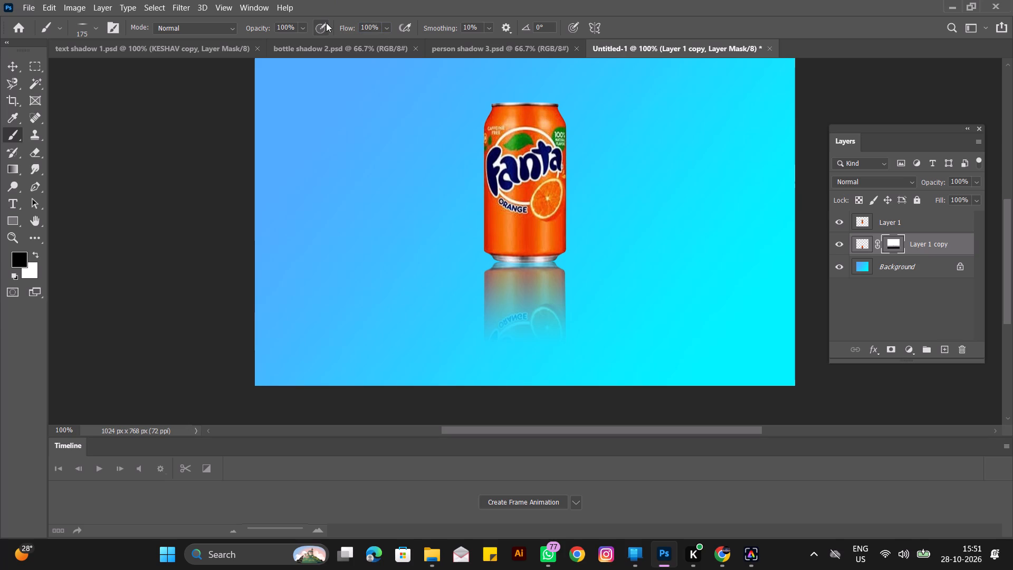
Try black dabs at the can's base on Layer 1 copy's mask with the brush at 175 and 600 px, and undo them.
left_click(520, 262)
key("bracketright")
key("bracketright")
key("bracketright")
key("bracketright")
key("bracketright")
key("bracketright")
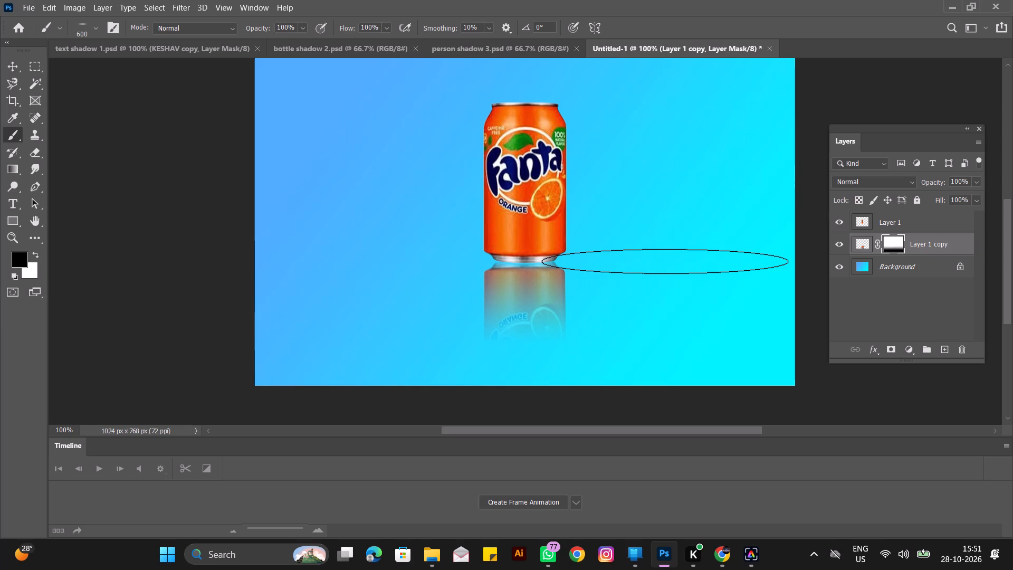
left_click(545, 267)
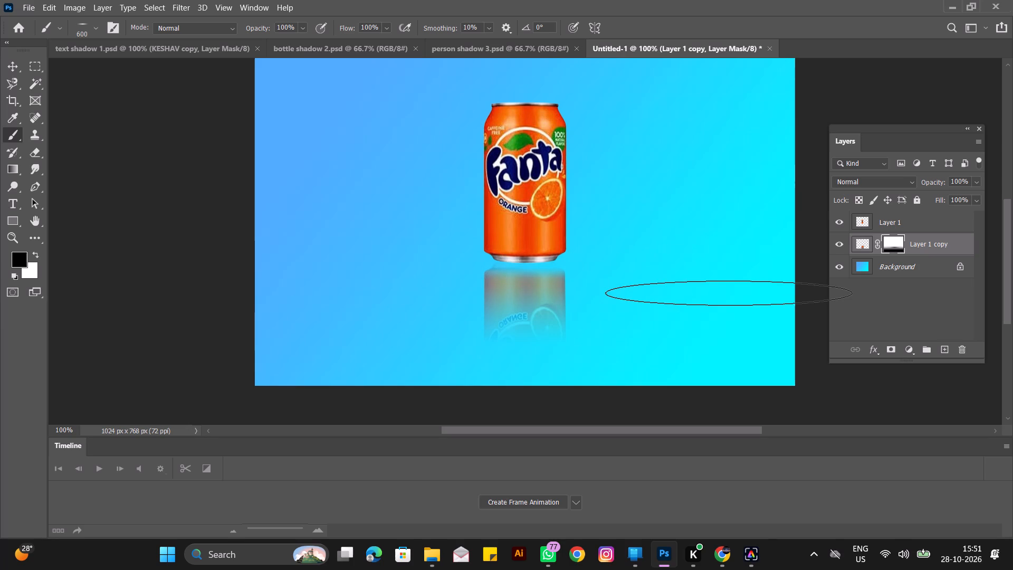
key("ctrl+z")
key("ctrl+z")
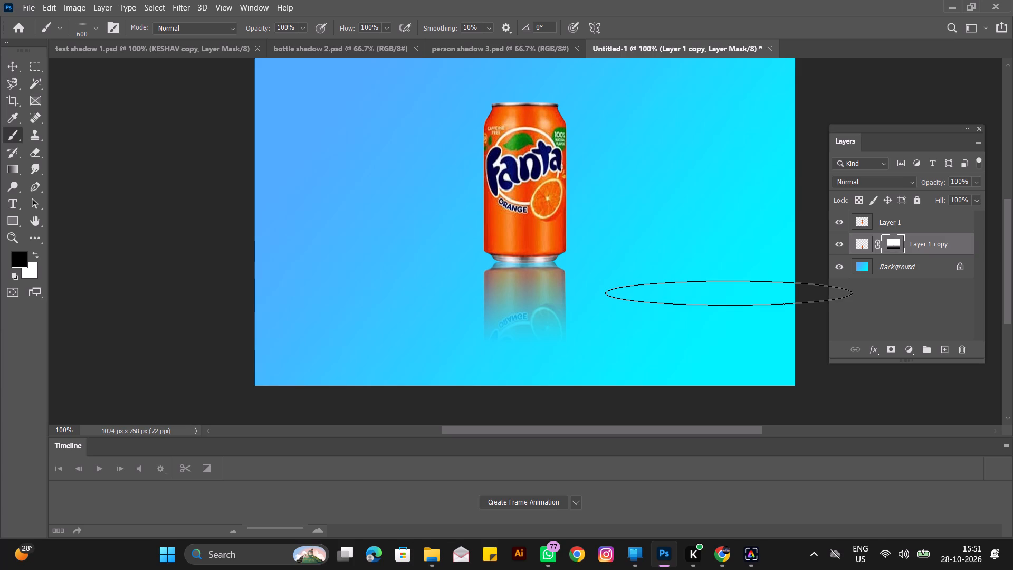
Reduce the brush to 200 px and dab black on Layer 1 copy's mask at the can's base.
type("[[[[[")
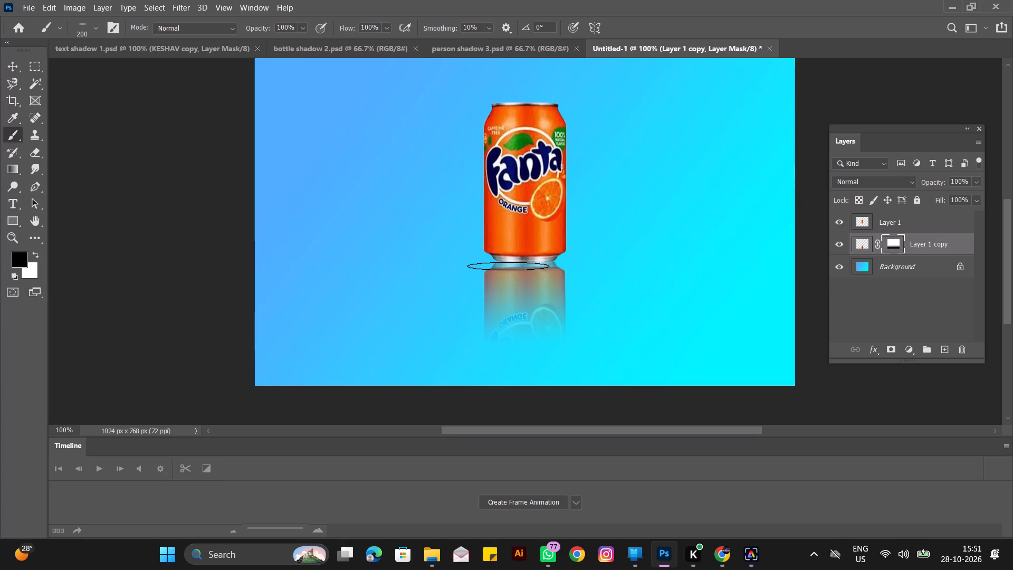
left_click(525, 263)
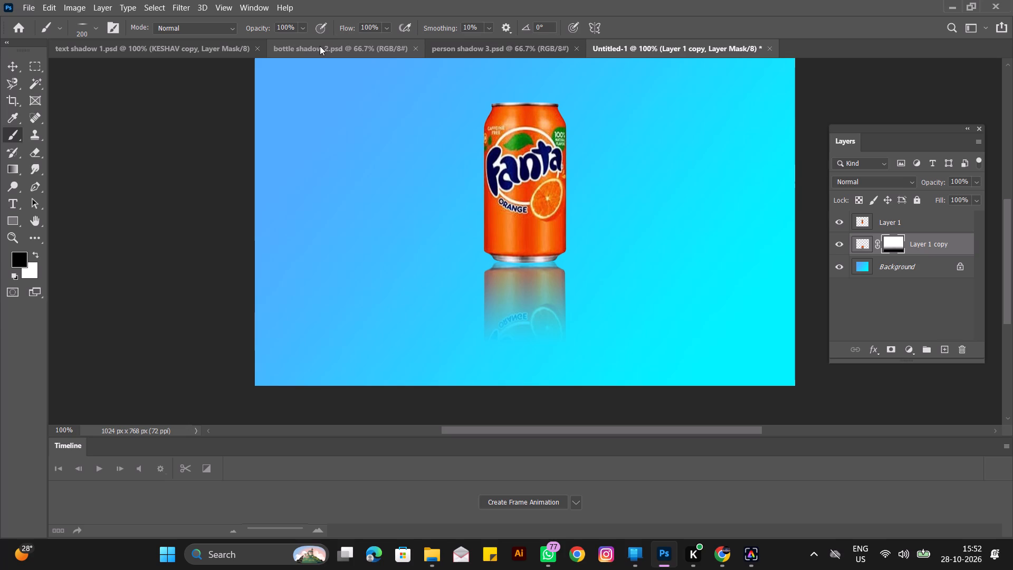
Undo the brush dab, the mask gradient redraws and the Blue_13 background fill, back to the pale blue background, and switch to the Move tool.
key("ctrl+z")
key("ctrl+z")
key("ctrl+z")
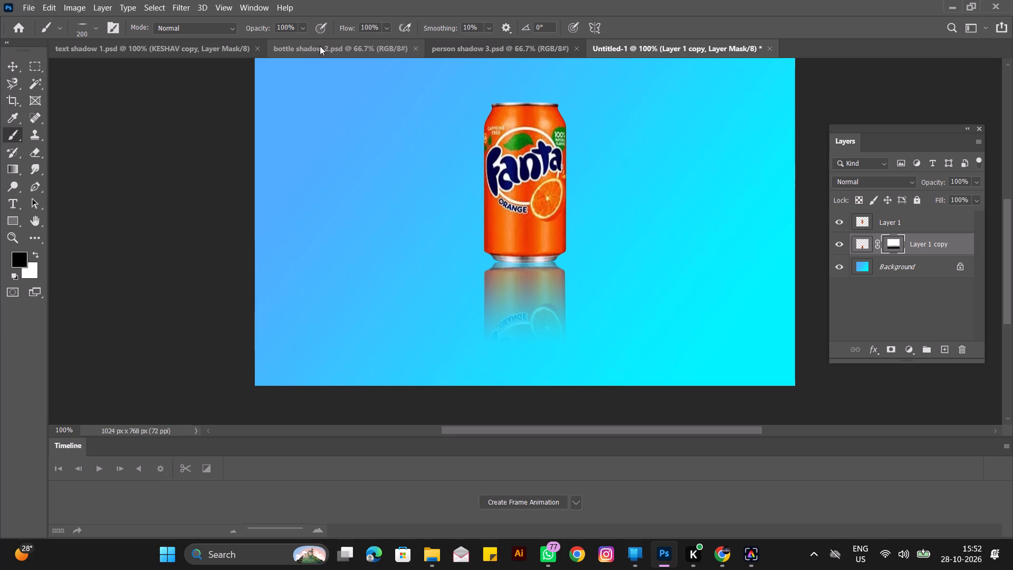
key("ctrl+z")
key("ctrl+z")
key("ctrl+z")
key("ctrl+z")
key("ctrl+z")
key("ctrl+z")
key("ctrl+z")
key("ctrl+z")
key("ctrl+z")
key("ctrl+z")
key("ctrl+z")
key("ctrl+z")
key("ctrl+z")
key("ctrl+z")
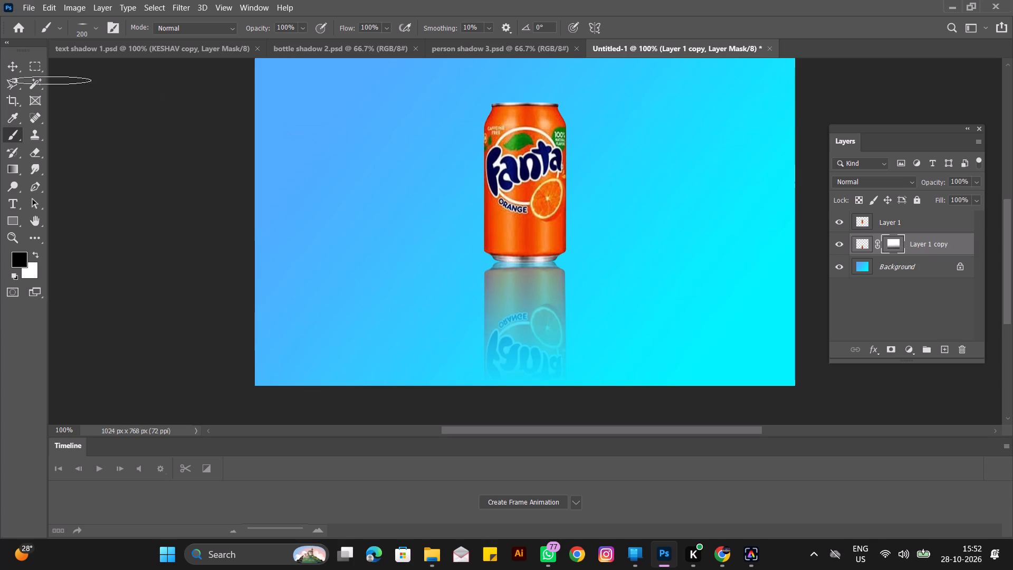
left_click(16, 69)
key("ctrl+z")
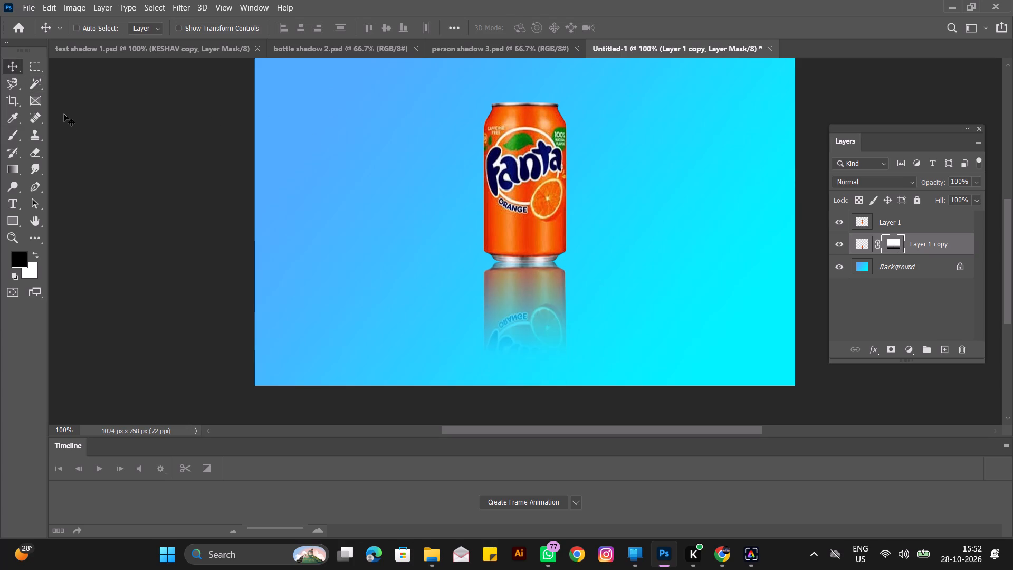
key("ctrl+z")
key("ctrl+z")
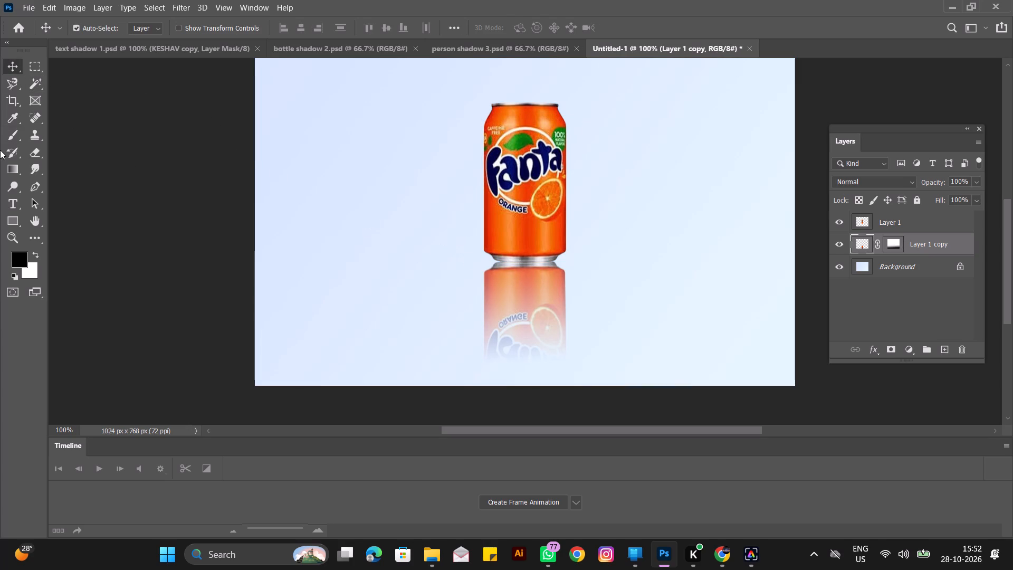
Fill the Background layer with a light-to-dark blue preset gradient from the Blues group, running diagonally from upper left to lower right.
left_click(905, 267)
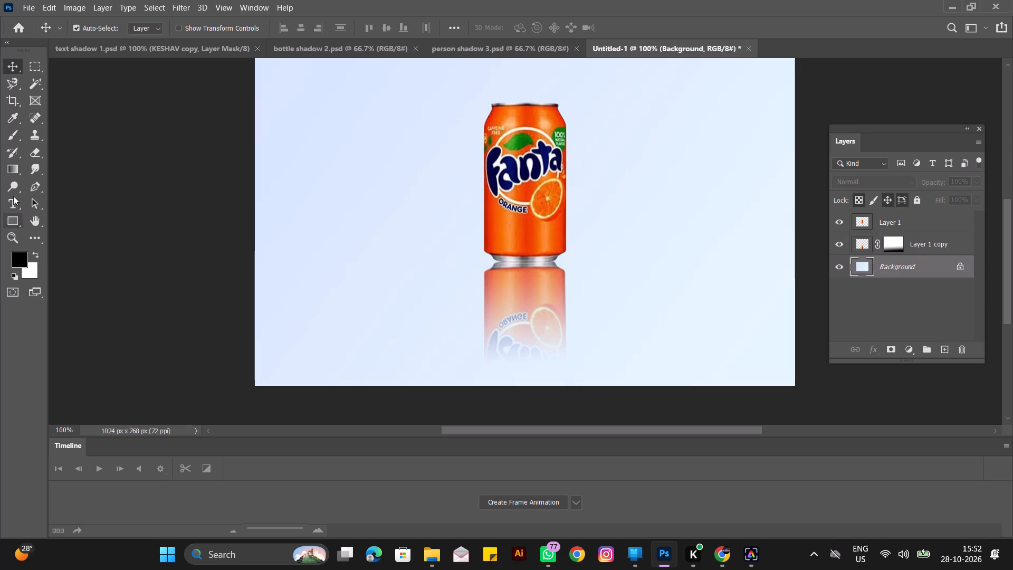
left_click(9, 169)
left_click(107, 25)
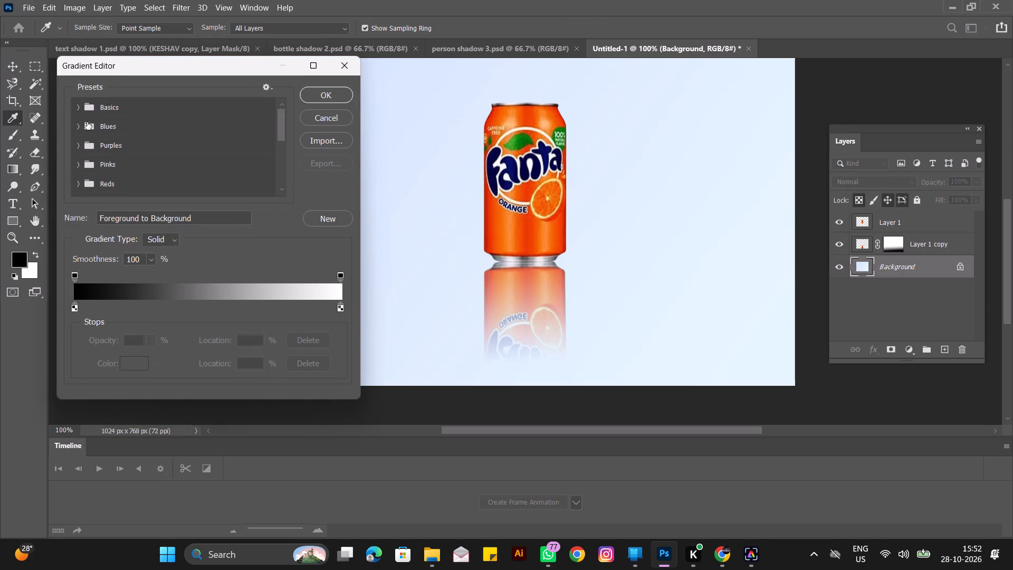
left_click(78, 124)
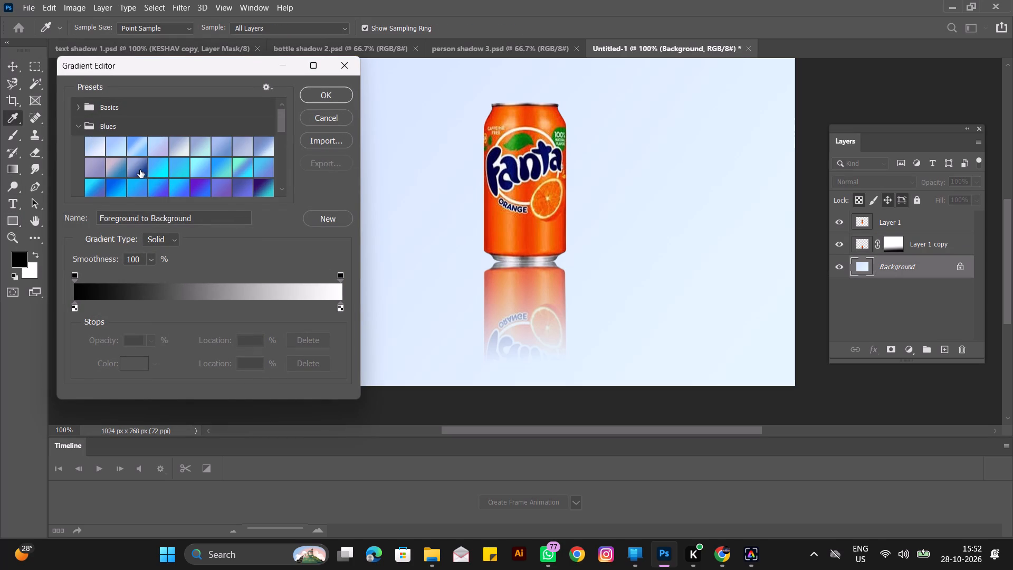
left_click(140, 170)
left_click(332, 92)
left_click_drag(357, 84, 585, 222)
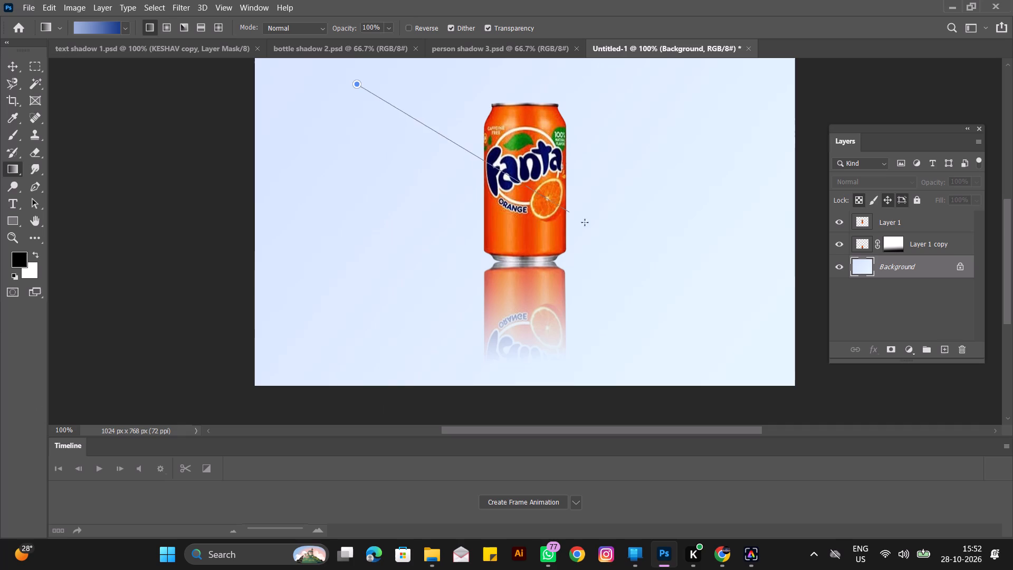
left_click_drag(585, 222, 732, 349)
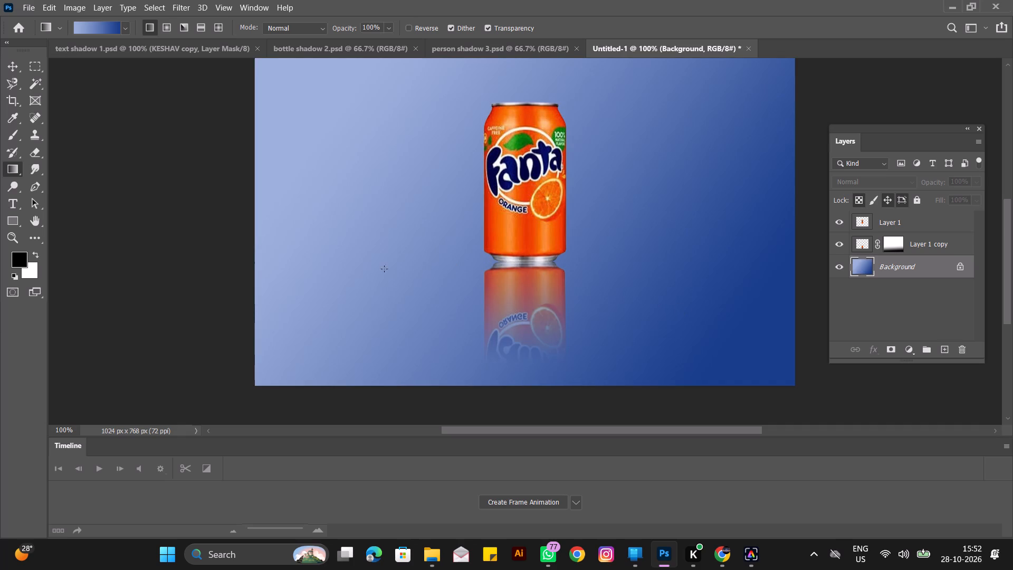
left_click(12, 65)
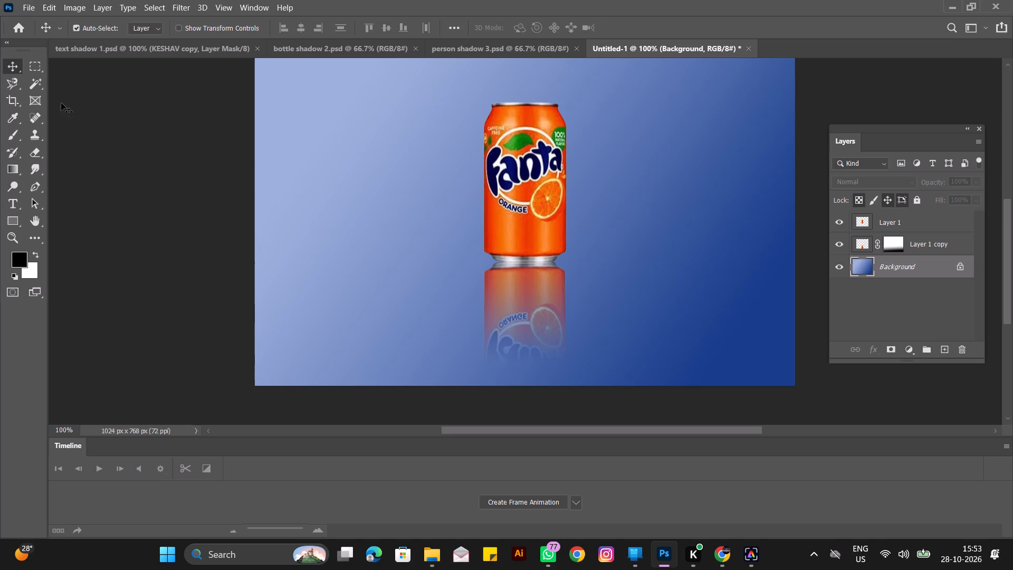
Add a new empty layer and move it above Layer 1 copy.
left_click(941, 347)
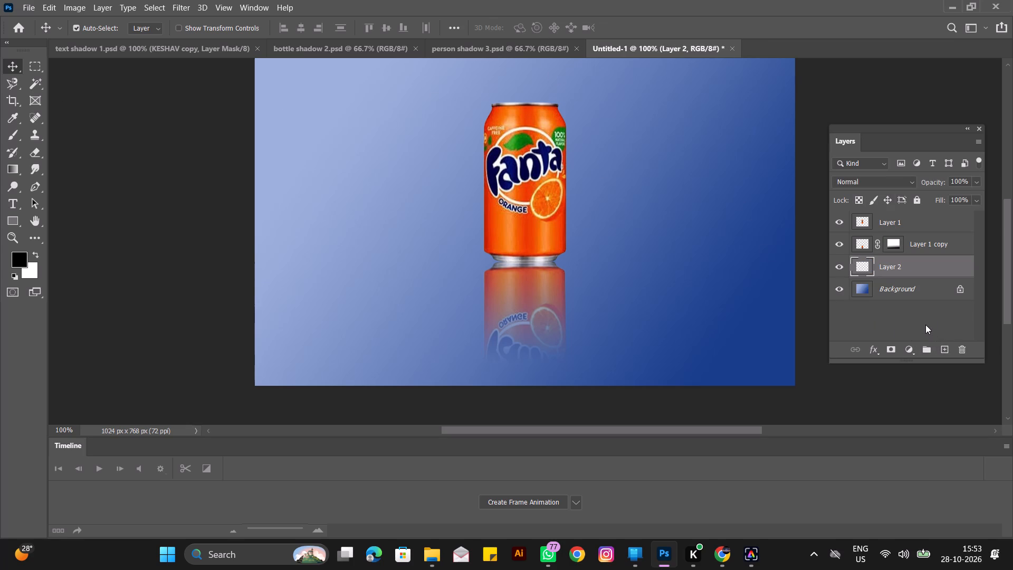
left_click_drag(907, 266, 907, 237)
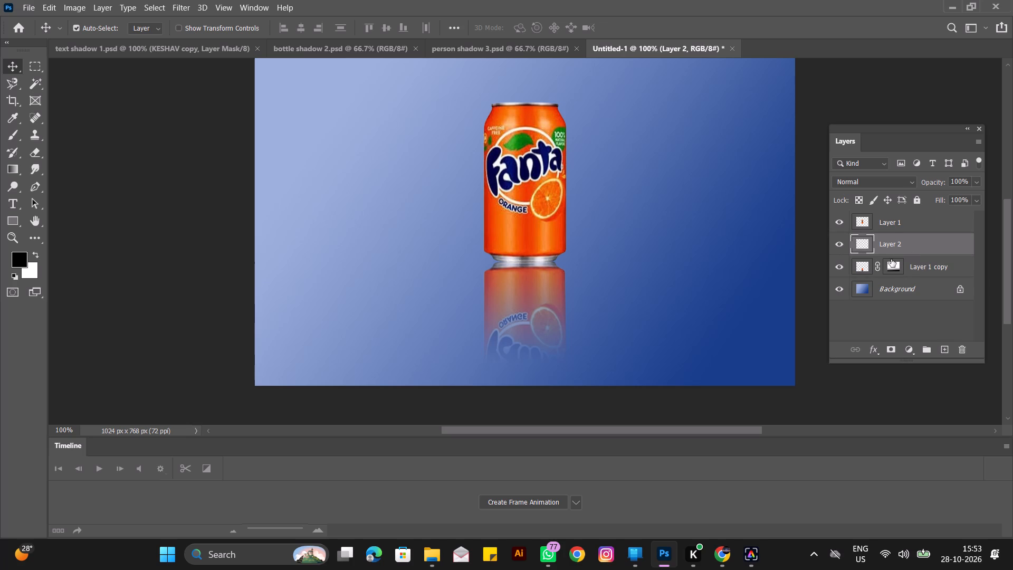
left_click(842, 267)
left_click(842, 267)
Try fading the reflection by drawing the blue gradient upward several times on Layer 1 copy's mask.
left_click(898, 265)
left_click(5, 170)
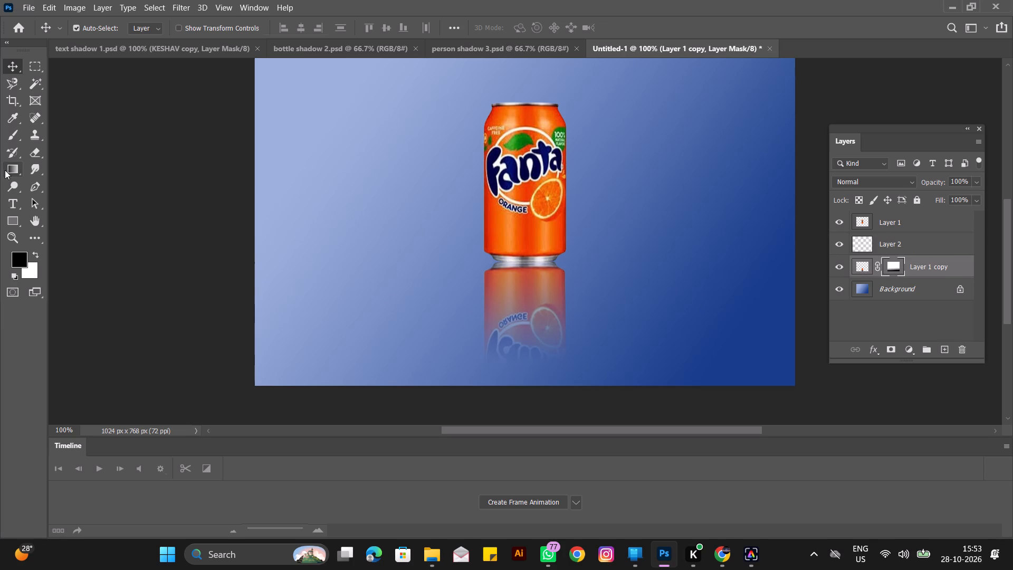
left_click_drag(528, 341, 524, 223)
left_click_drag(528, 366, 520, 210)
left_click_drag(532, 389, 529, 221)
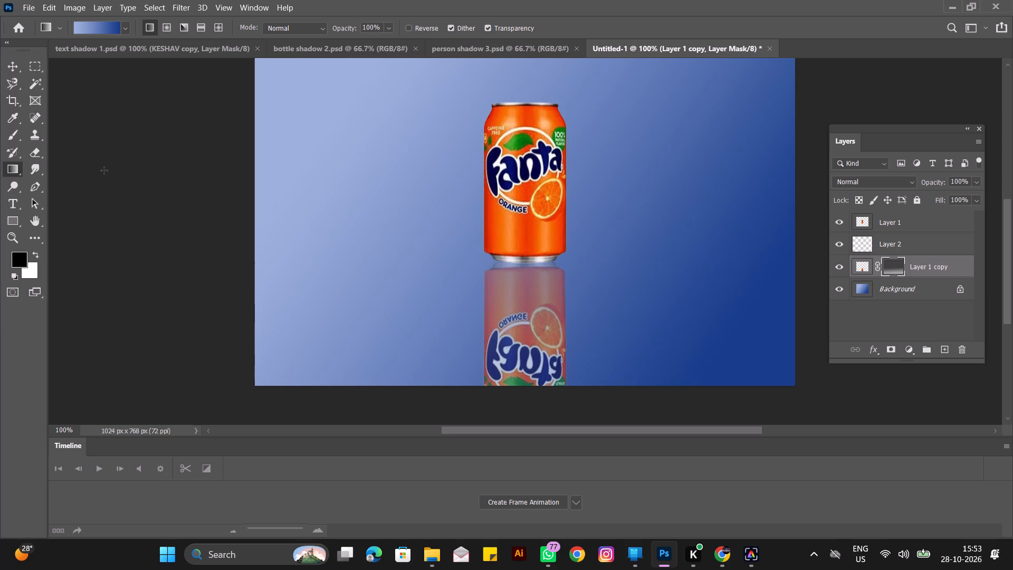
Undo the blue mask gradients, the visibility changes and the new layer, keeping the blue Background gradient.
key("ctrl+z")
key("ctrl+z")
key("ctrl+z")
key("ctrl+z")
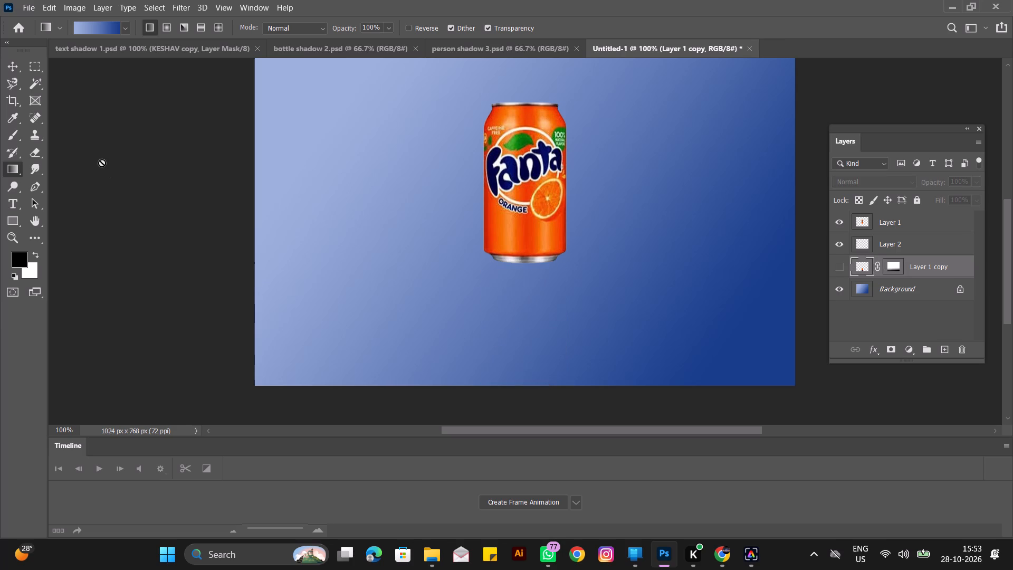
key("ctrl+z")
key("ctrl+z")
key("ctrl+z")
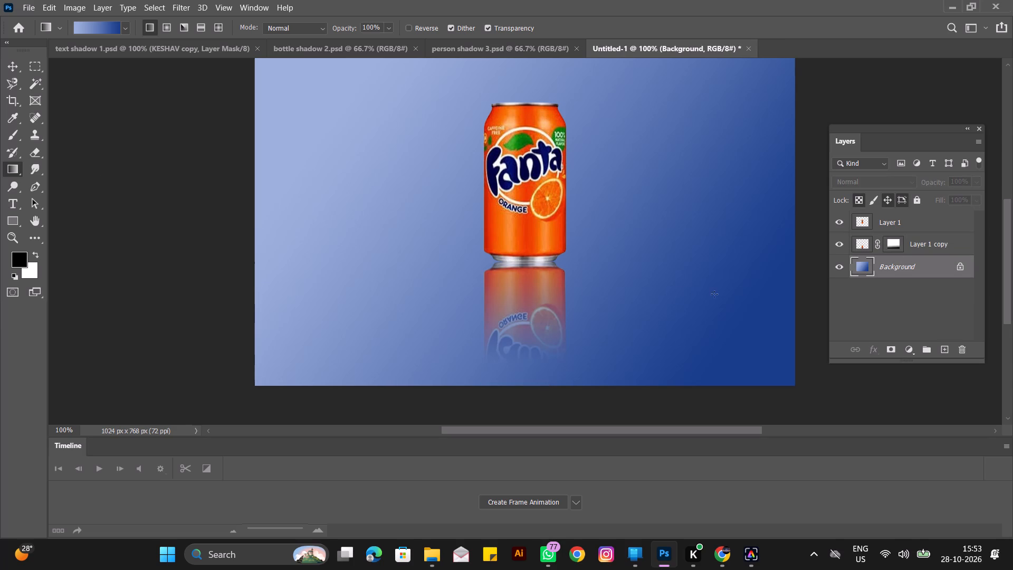
Add a new empty layer directly above Layer 1 copy.
left_click(910, 246)
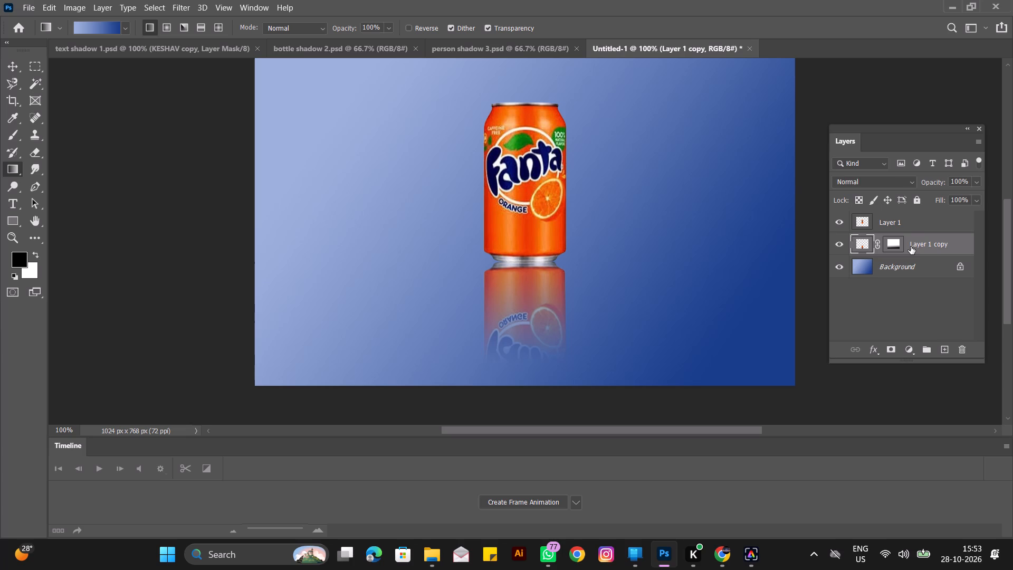
left_click(953, 347)
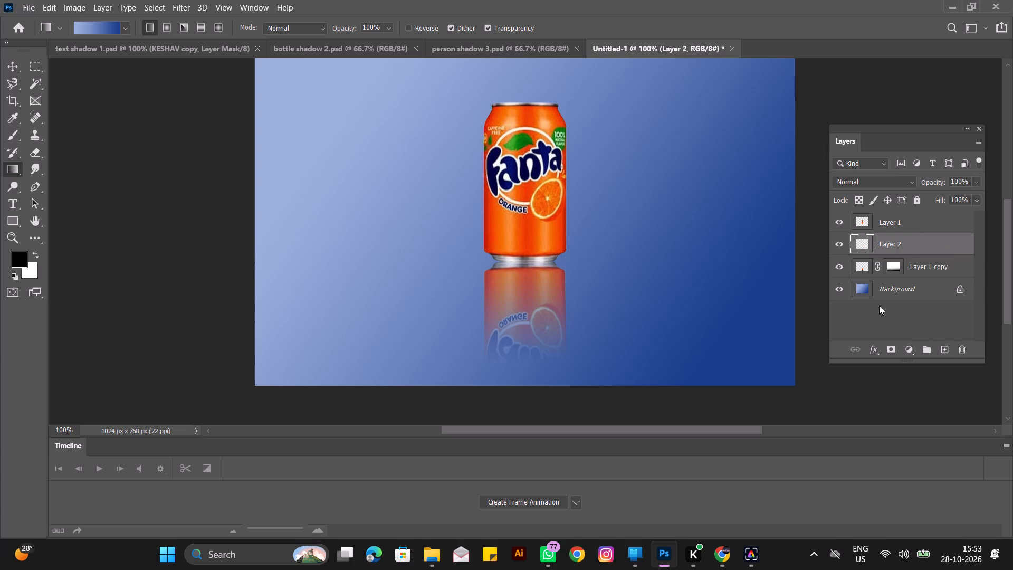
Target Layer 1 copy's mask and set the gradient to the black-to-white Foreground to Background preset from Basics.
left_click(892, 263)
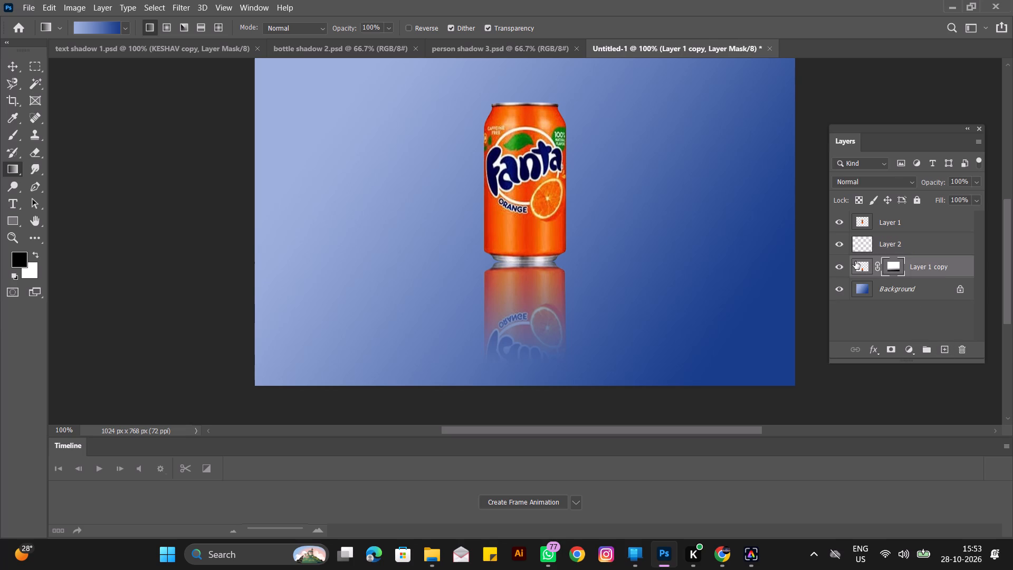
left_click(107, 24)
left_click(81, 110)
left_click(97, 130)
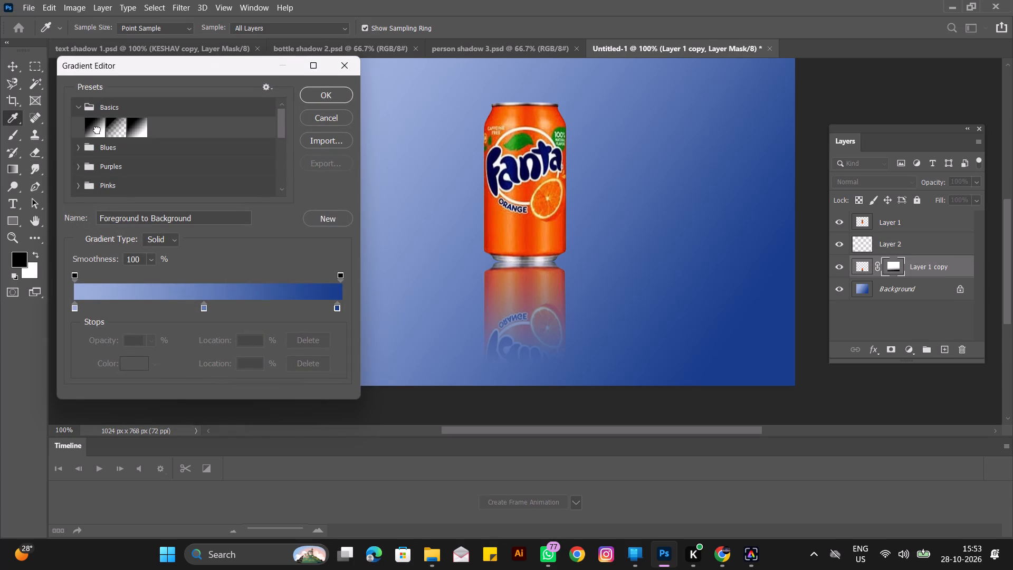
left_click(324, 97)
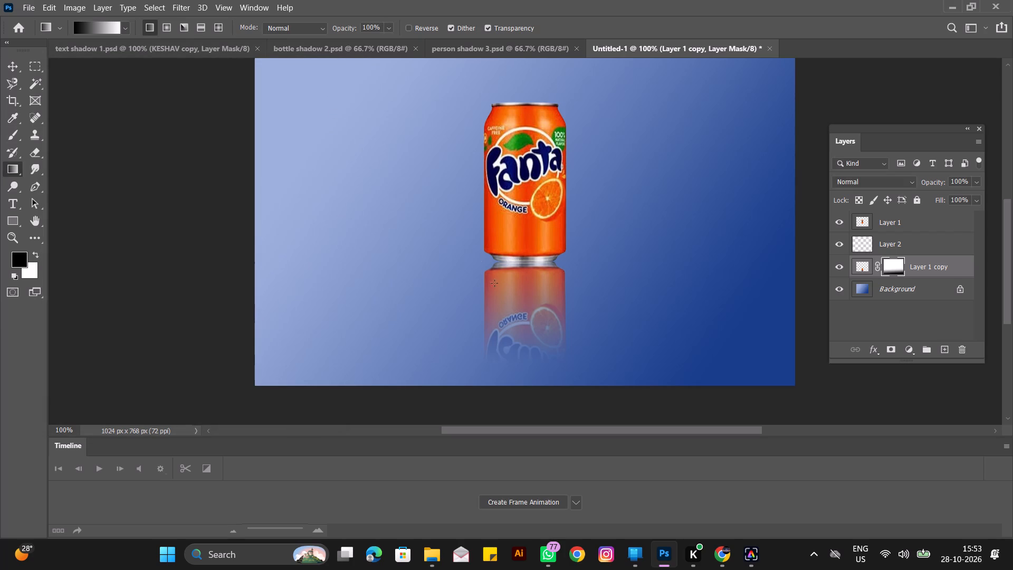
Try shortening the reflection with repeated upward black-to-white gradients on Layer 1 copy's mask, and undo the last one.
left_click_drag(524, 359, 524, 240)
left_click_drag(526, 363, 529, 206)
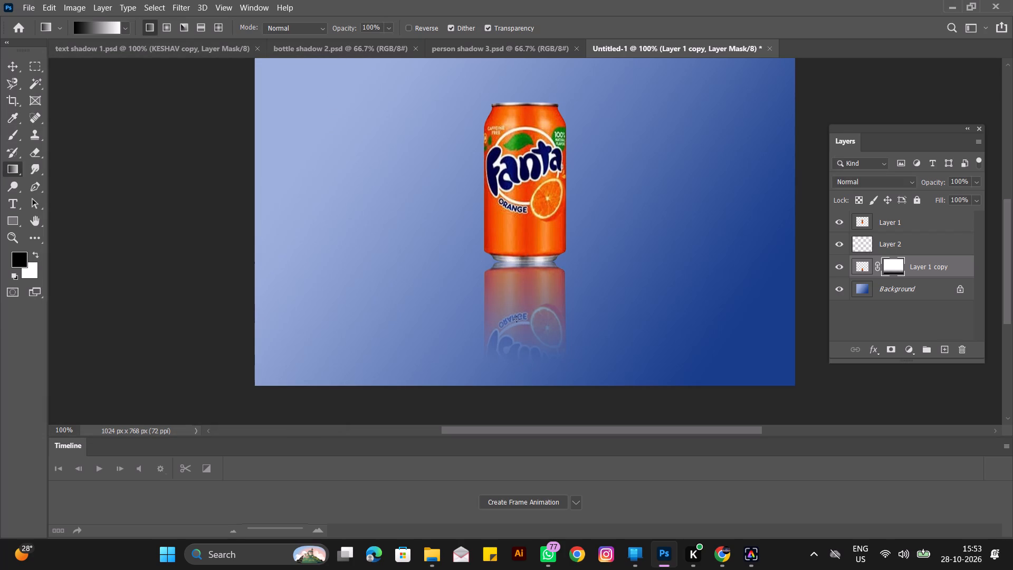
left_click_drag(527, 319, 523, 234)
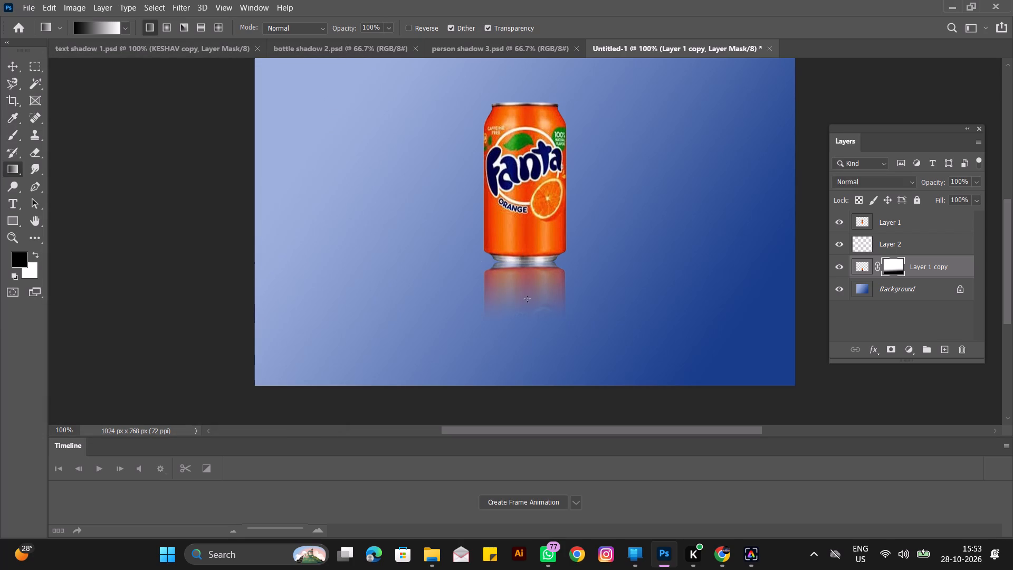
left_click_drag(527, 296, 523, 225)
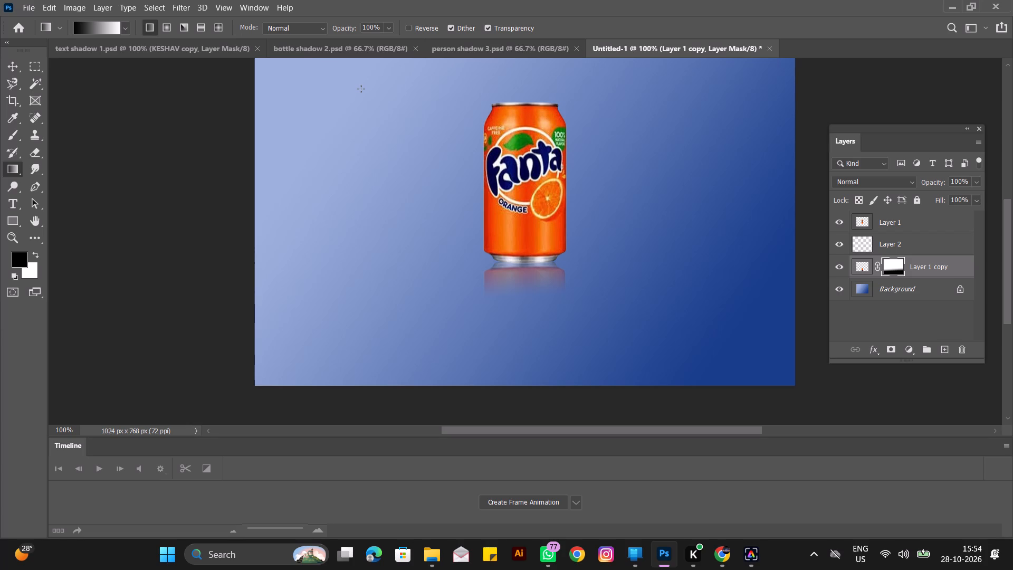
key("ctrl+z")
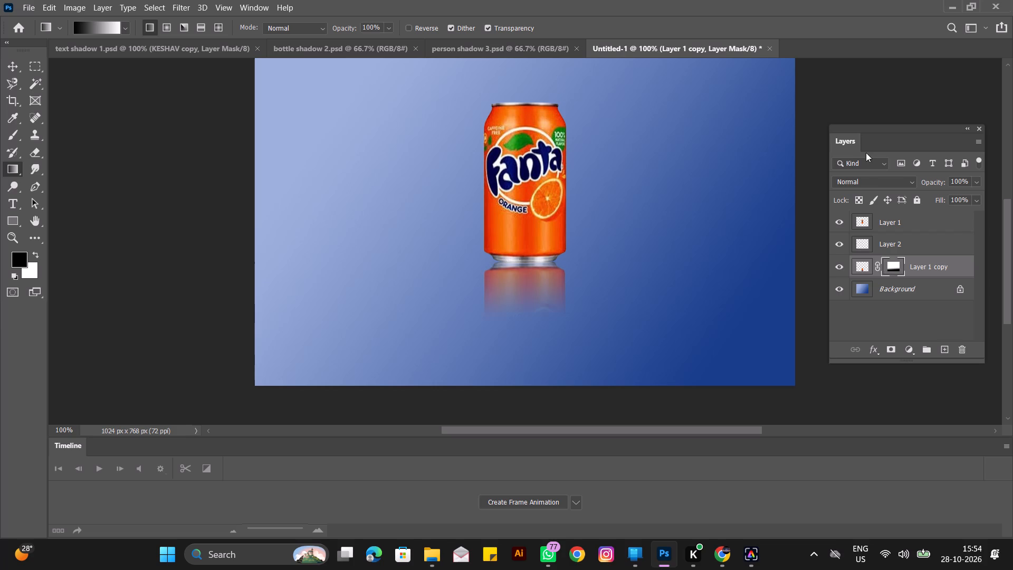
Delete Layer 1 copy's mask without applying it and add a fresh white mask in its place.
left_click_drag(916, 267, 962, 354)
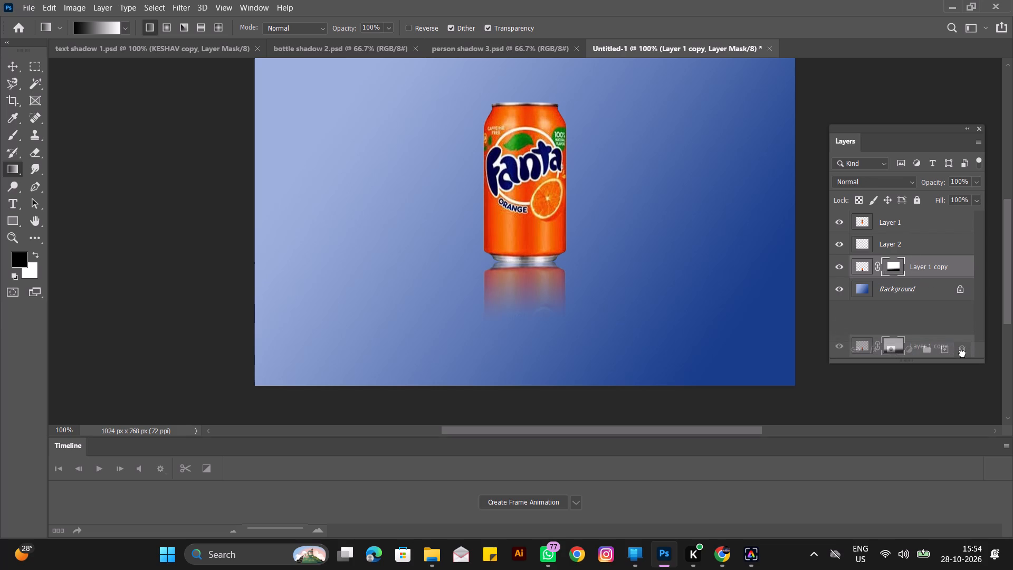
left_click_drag(962, 354, 926, 268)
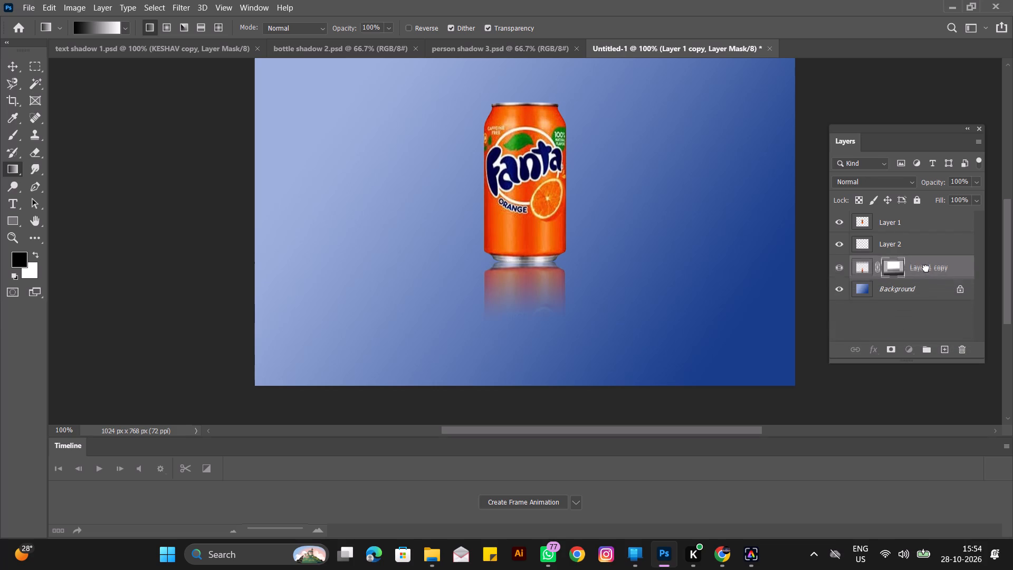
left_click_drag(926, 268, 925, 266)
left_click(886, 263)
left_click_drag(888, 263, 964, 352)
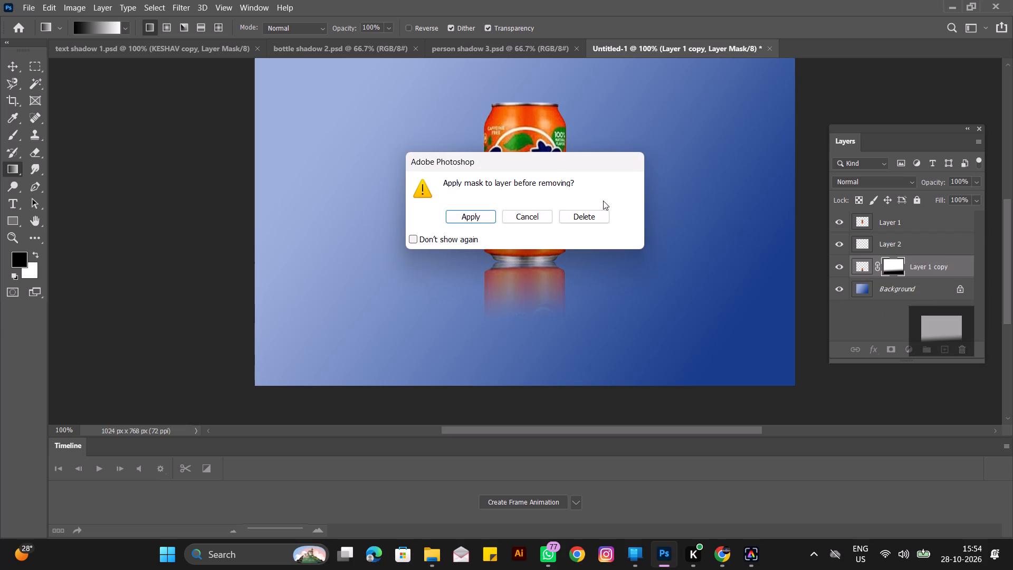
left_click(580, 218)
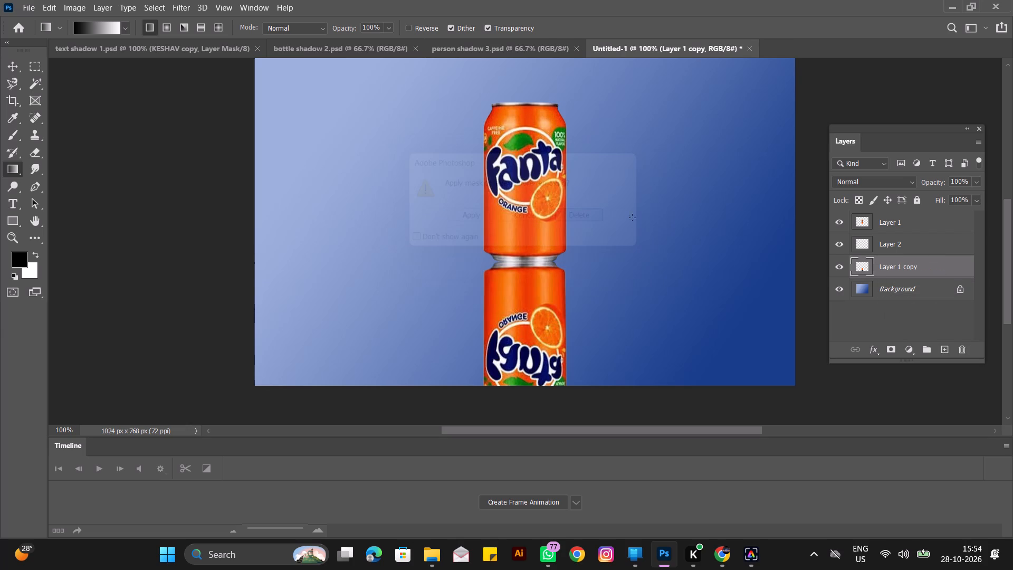
left_click(894, 349)
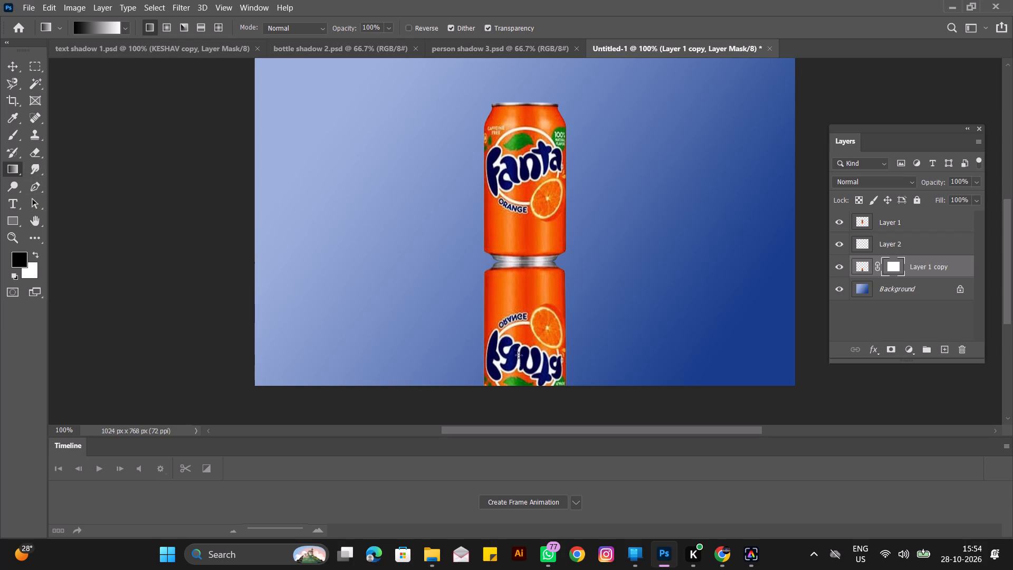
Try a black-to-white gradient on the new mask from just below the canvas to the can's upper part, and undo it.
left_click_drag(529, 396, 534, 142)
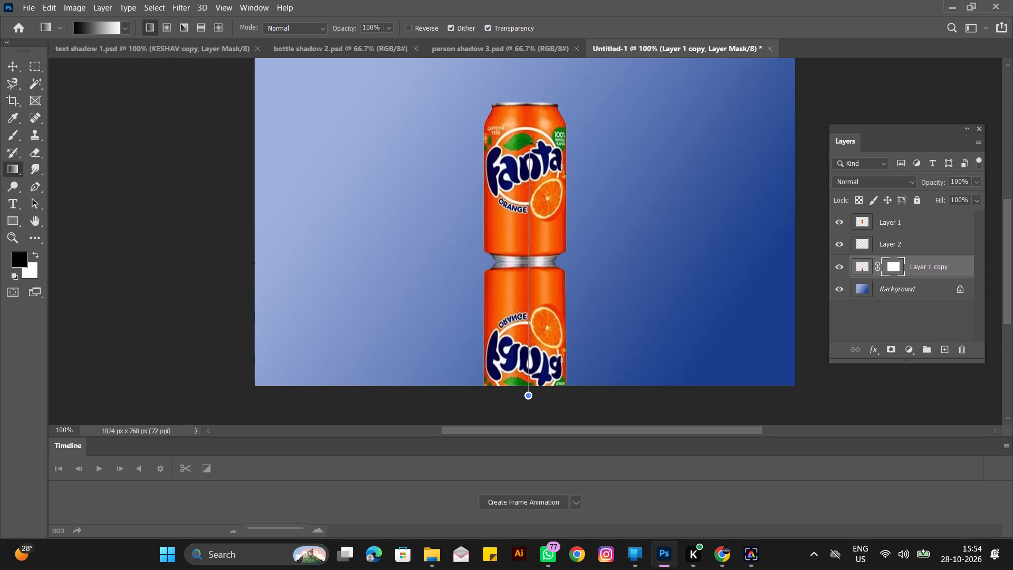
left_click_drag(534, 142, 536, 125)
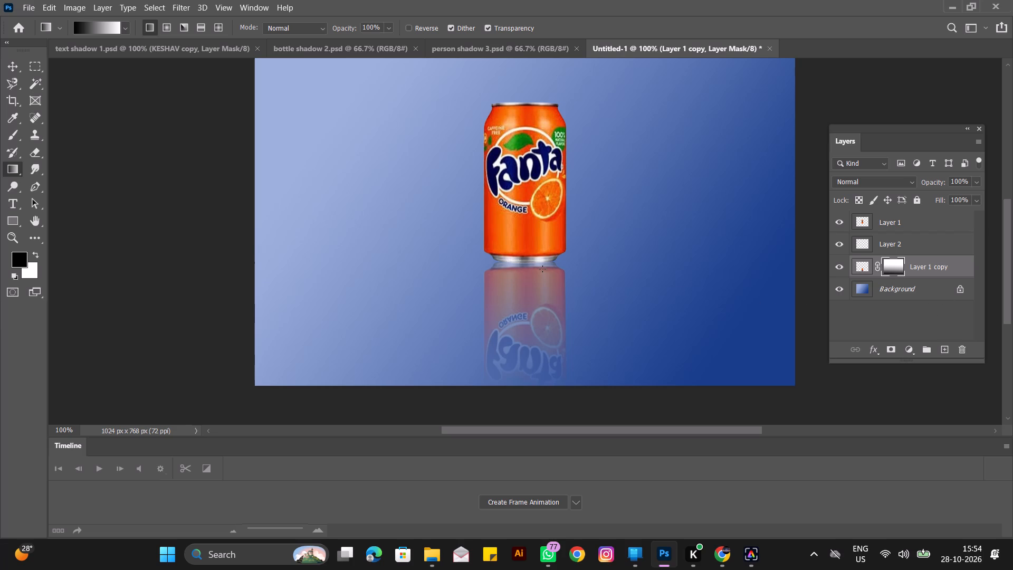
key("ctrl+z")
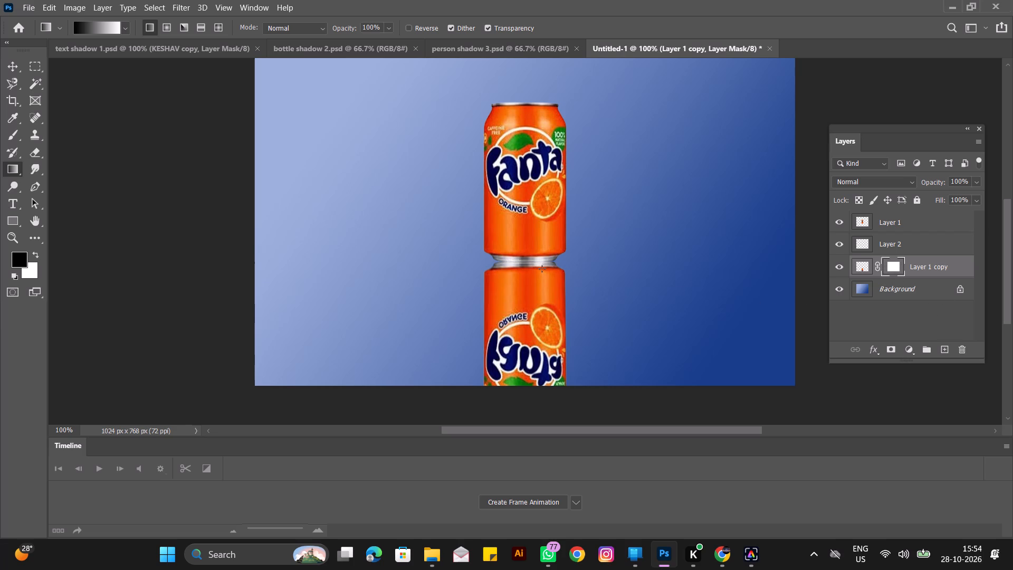
Fade the reflection with black-to-white gradients on Layer 1 copy's mask, running upward from just below the canvas to above the can.
left_click_drag(515, 406, 503, 130)
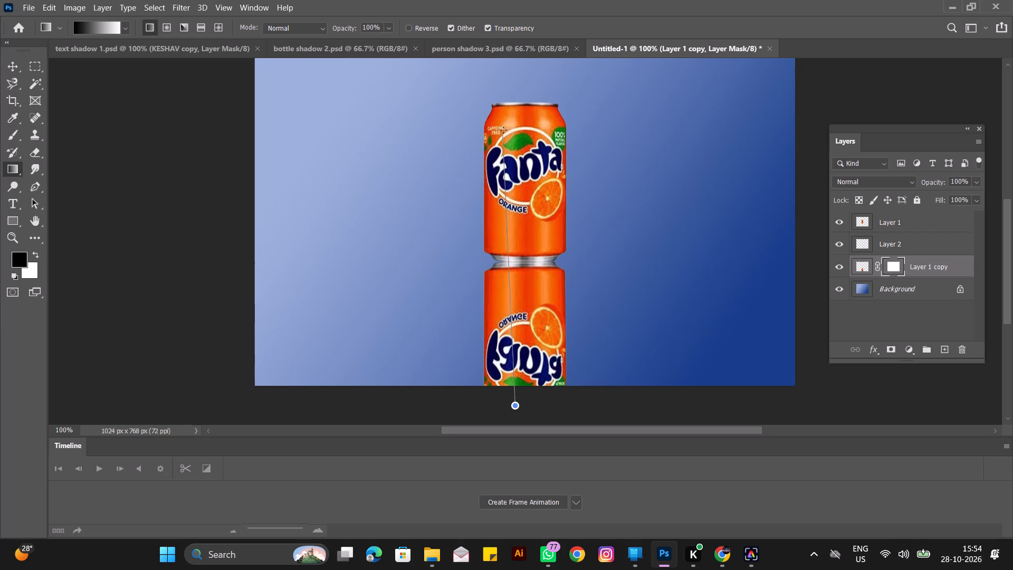
left_click_drag(503, 130, 517, 76)
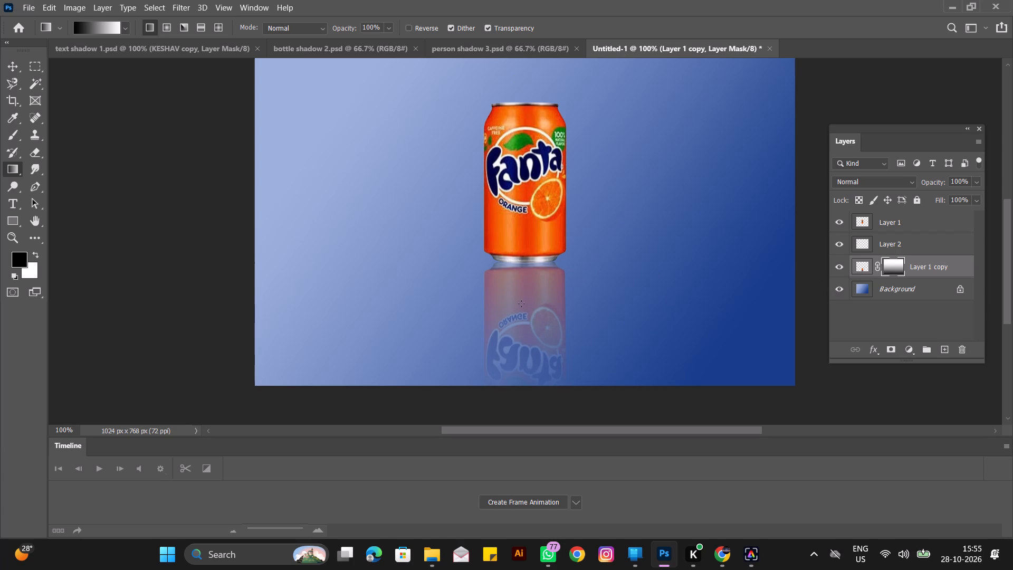
left_click_drag(522, 397, 517, 126)
left_click_drag(517, 126, 529, 42)
scroll(518, 274, "down", 6)
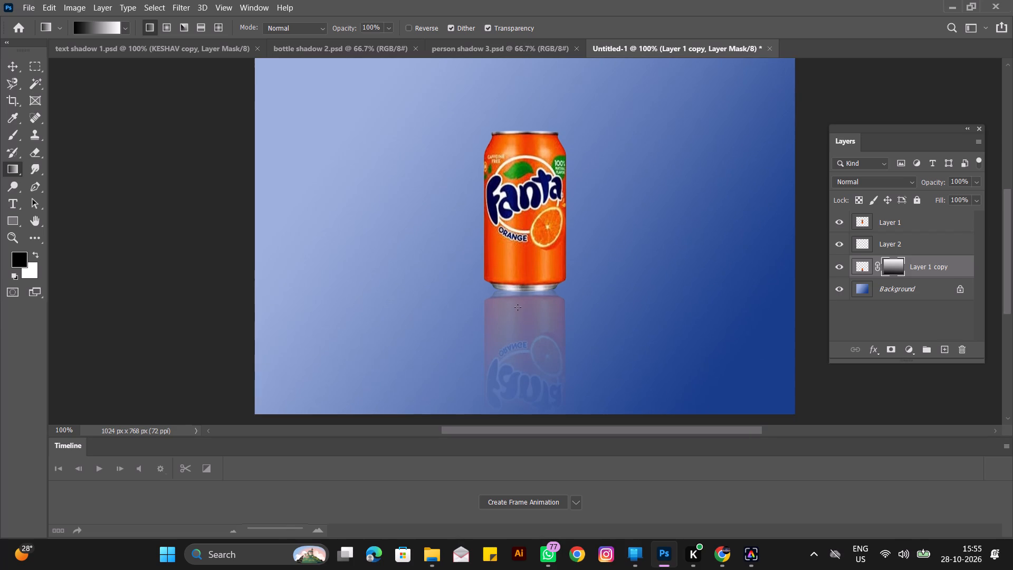
scroll(518, 310, "down", 5)
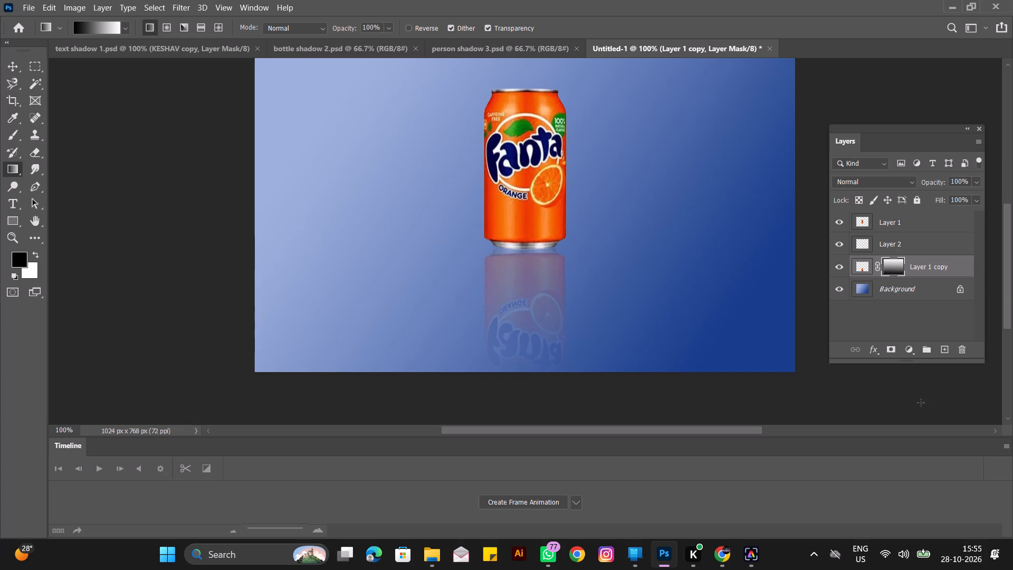
Select Layer 2 and flatten the soft 200 px brush tip into a thinner horizontal ellipse for the base shadow.
left_click(907, 245)
double_click(842, 244)
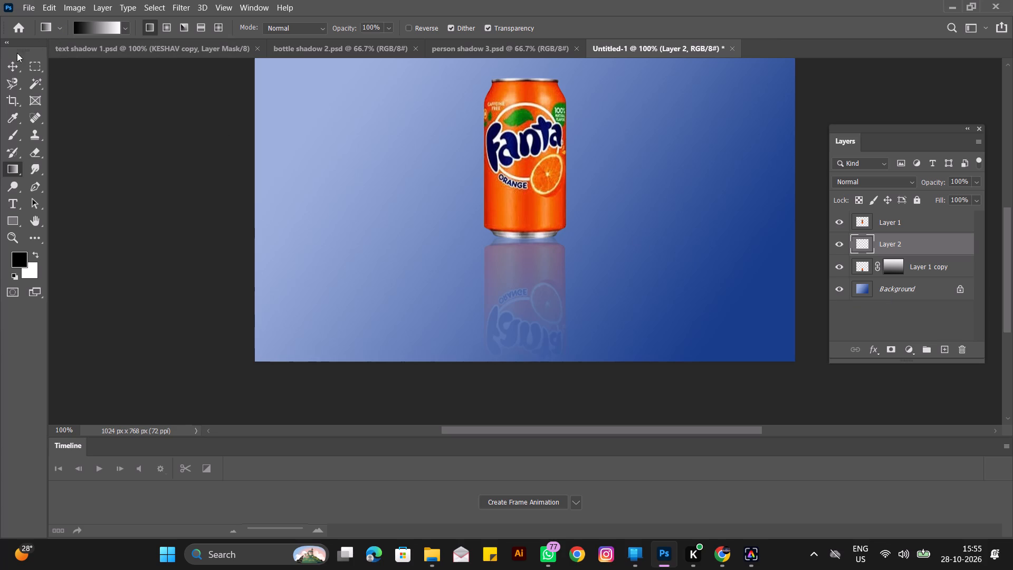
left_click(11, 129)
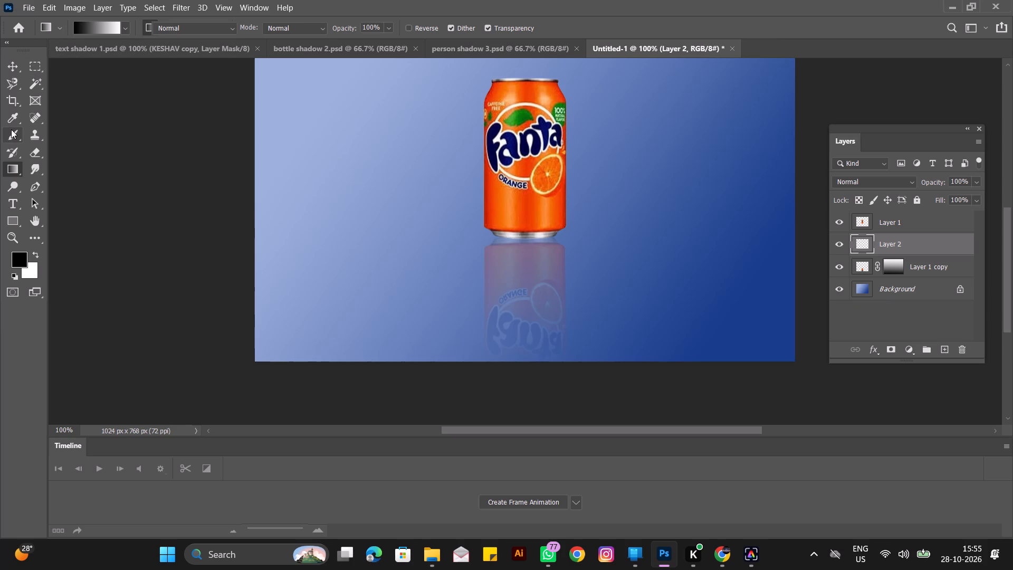
left_click(93, 26)
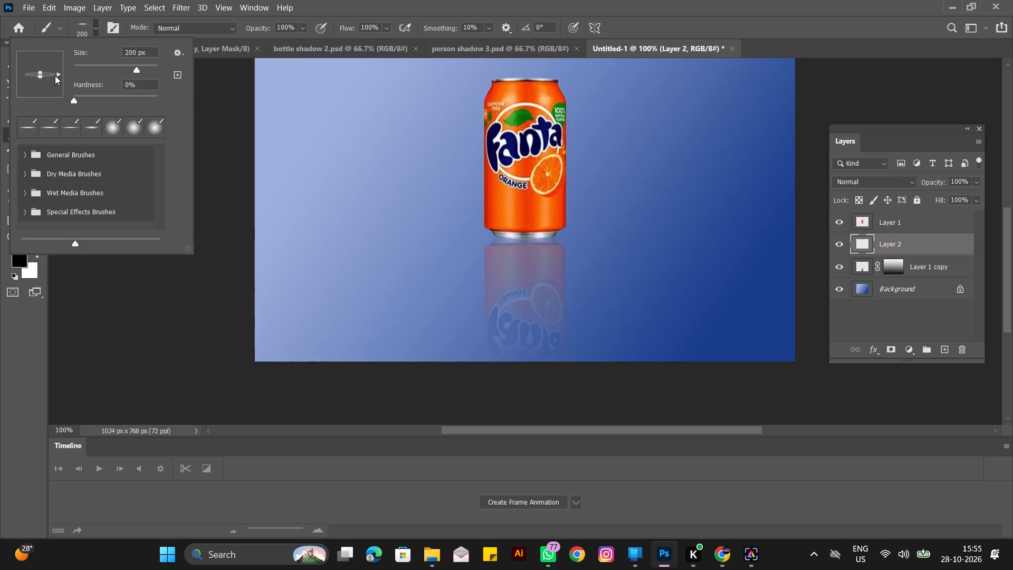
left_click(38, 77)
left_click(40, 73)
left_click(202, 114)
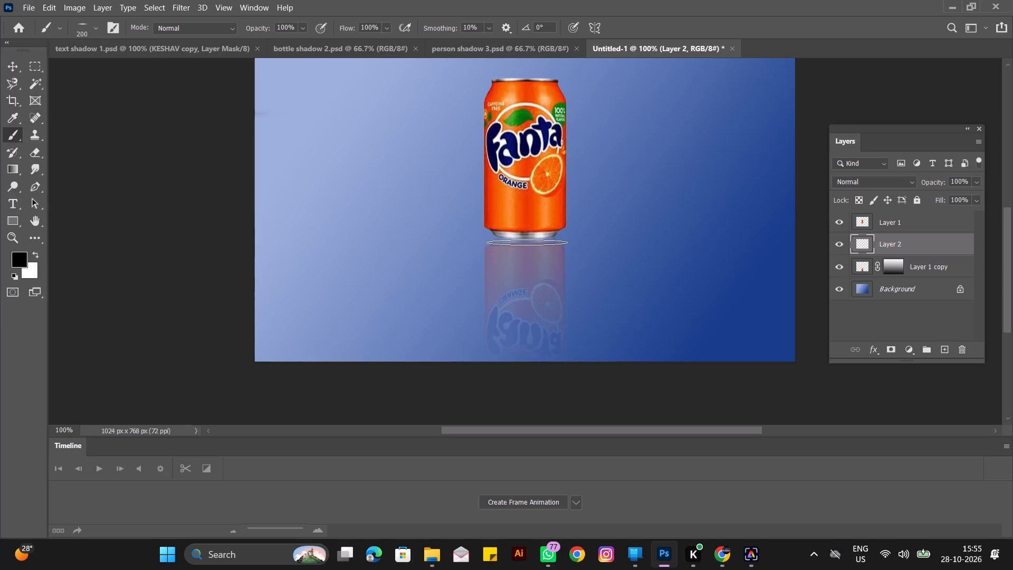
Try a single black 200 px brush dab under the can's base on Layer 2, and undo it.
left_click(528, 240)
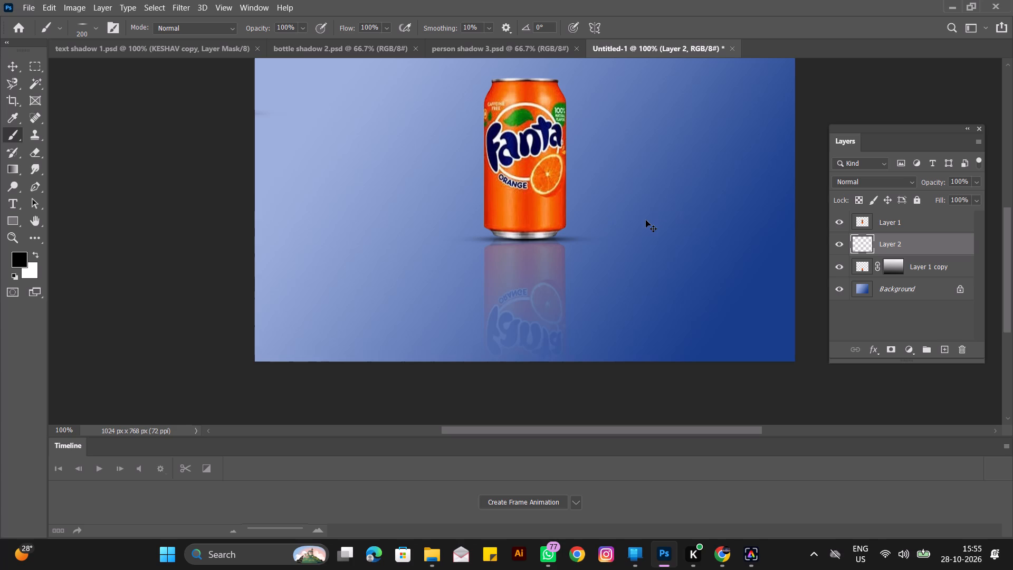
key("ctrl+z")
Enlarge the brush to 250 px and paint a single black shadow dab at the can's base on Layer 2.
key("bracketright")
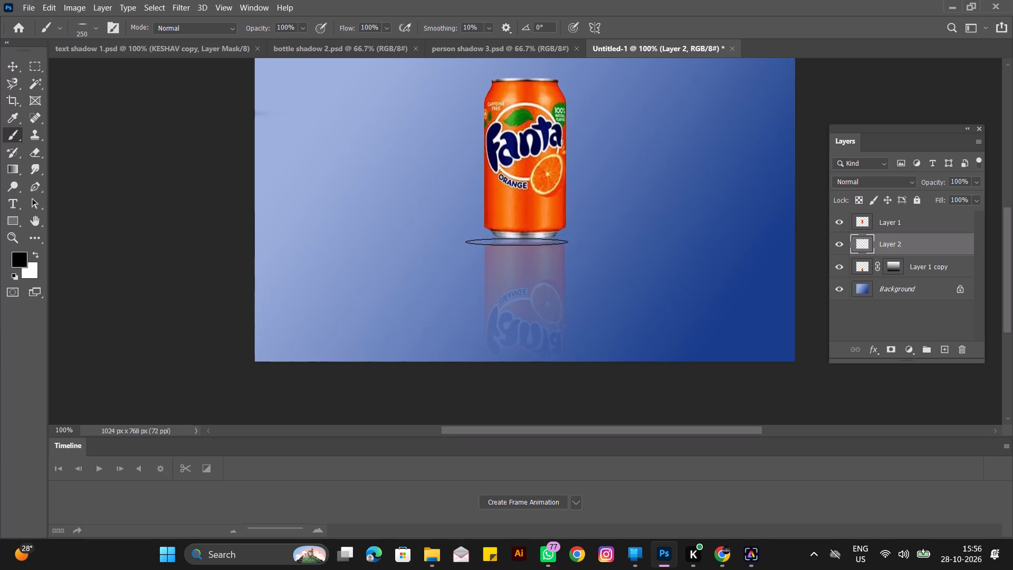
left_click(522, 237)
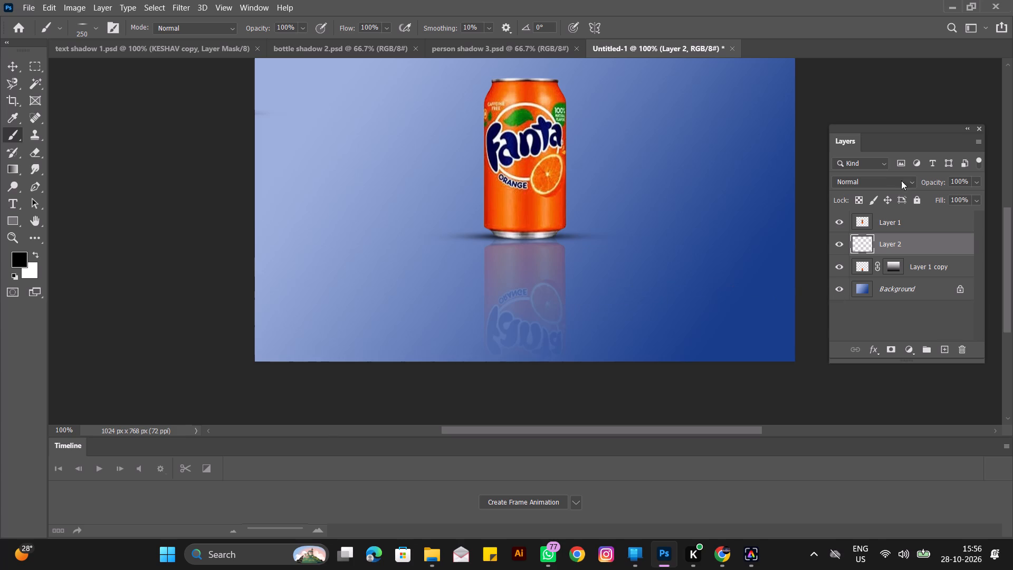
Set Layer 2's opacity to 49% to soften the base shadow.
left_click_drag(970, 179, 947, 179)
left_click_drag(947, 179, 947, 179)
key("4")
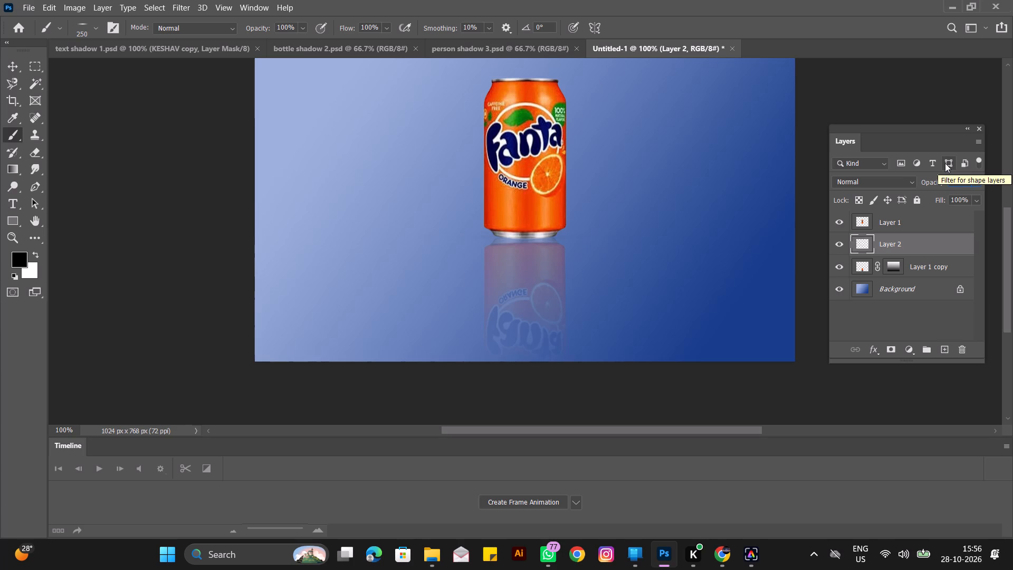
key("9")
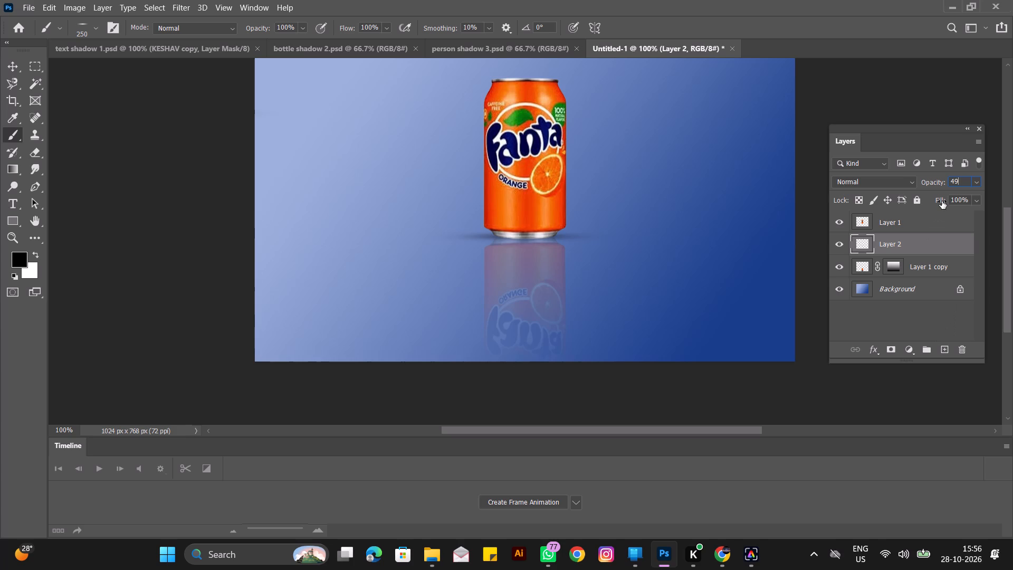
key("Return")
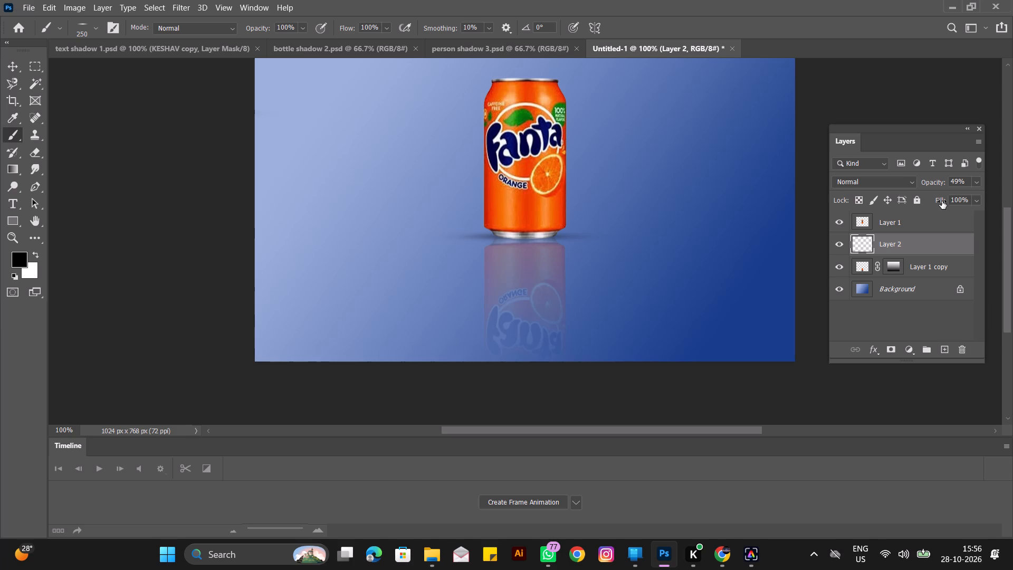
Start saving the composition on the computer, choosing the photoshop folder inside Desktop\pic as its location.
key("ctrl+minus")
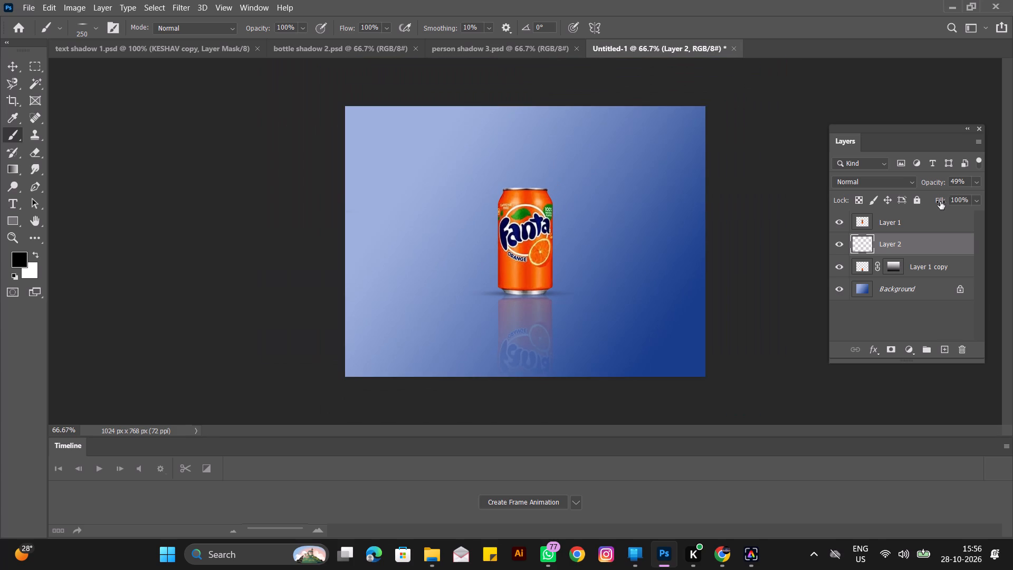
left_click(4, 66)
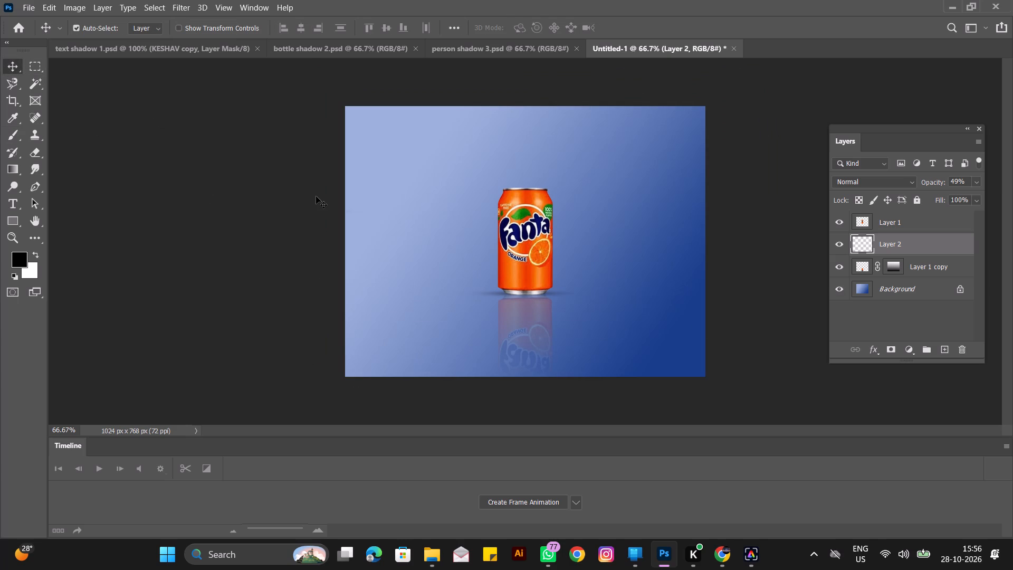
key("ctrl+s")
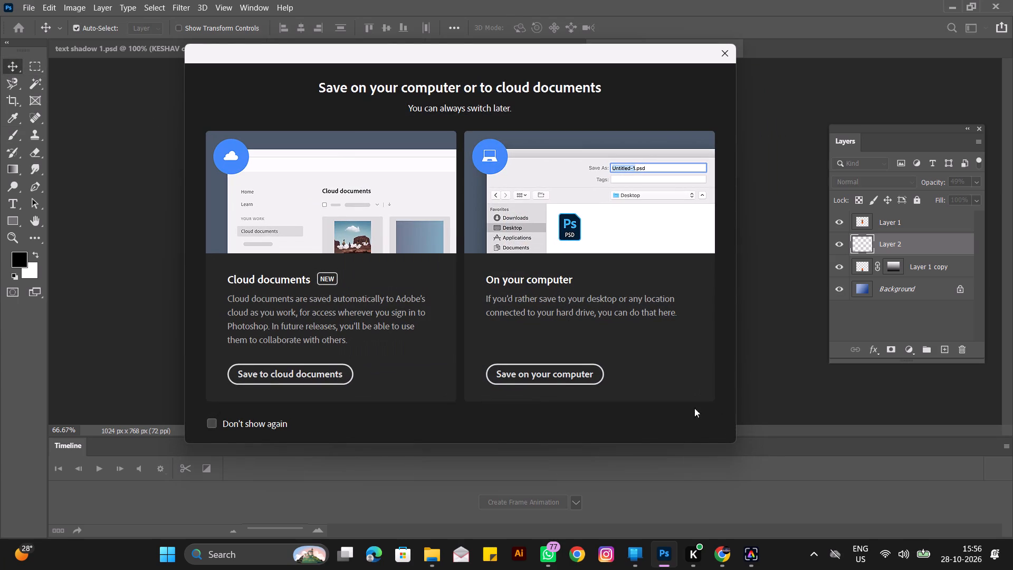
left_click(548, 381)
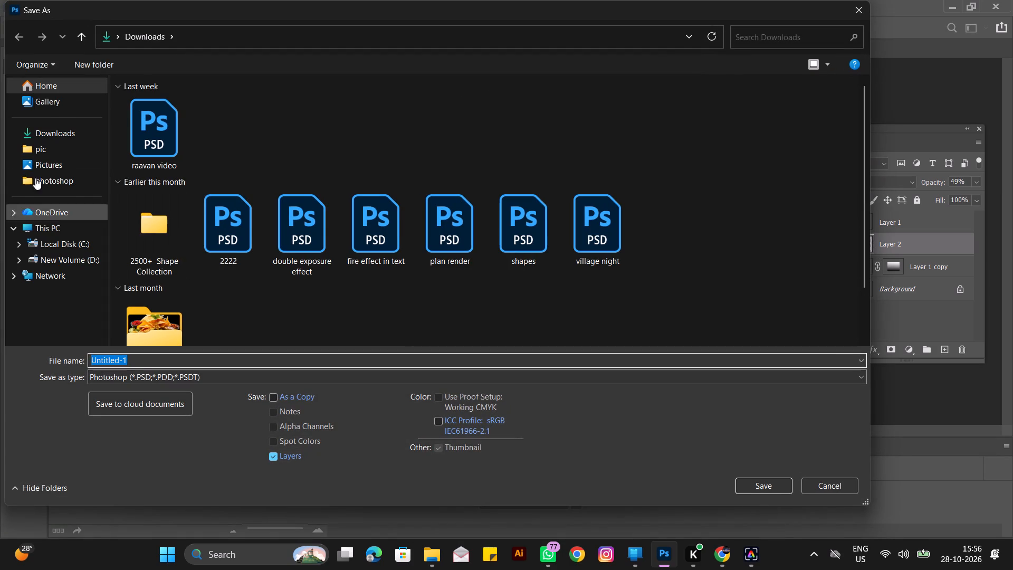
left_click(44, 93)
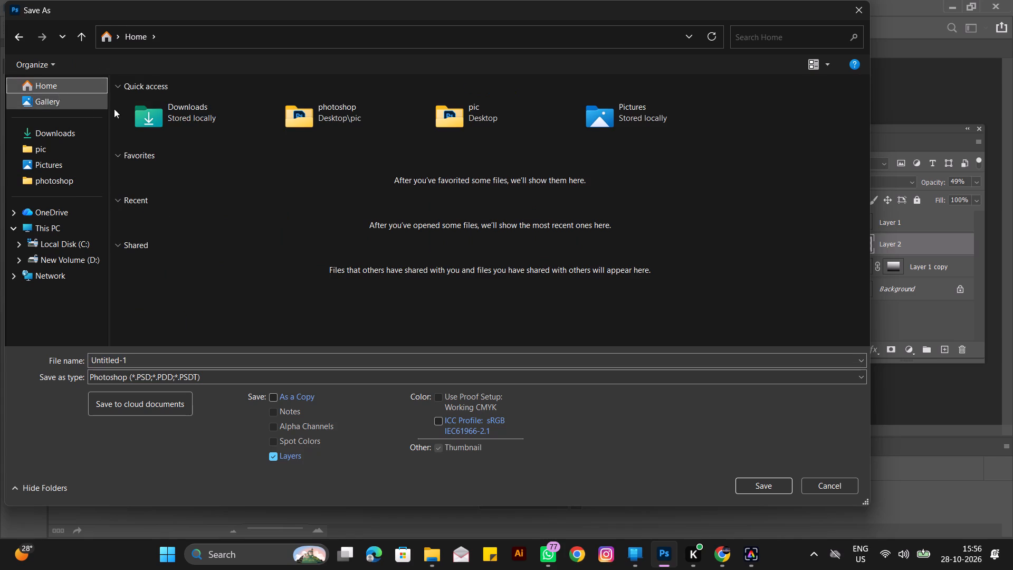
double_click(310, 102)
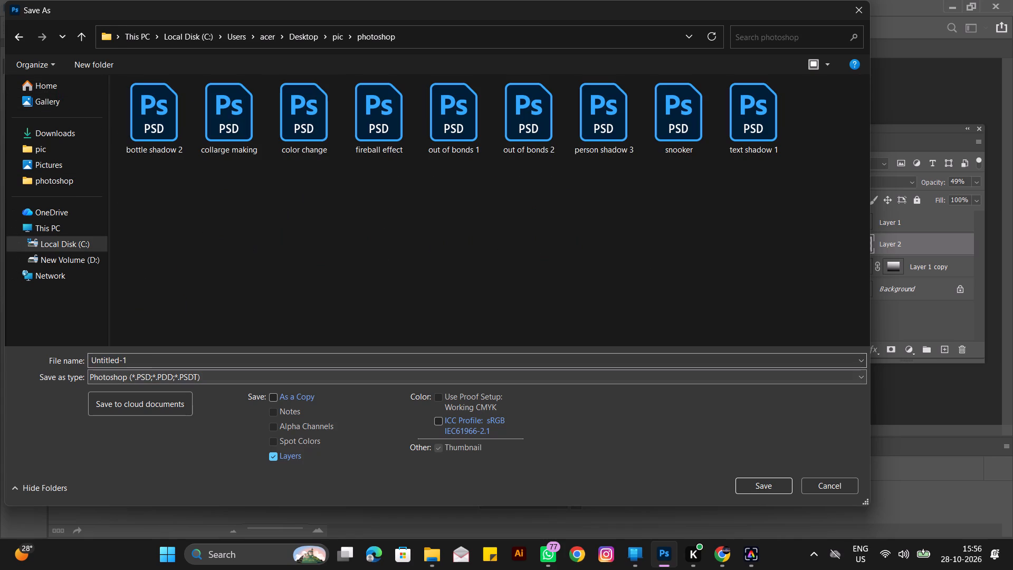
Name the file "fanta can shadow 4" and save it as a PSD with layers and Maximize Compatibility on.
left_click_drag(137, 363, 61, 363)
type("fanrt")
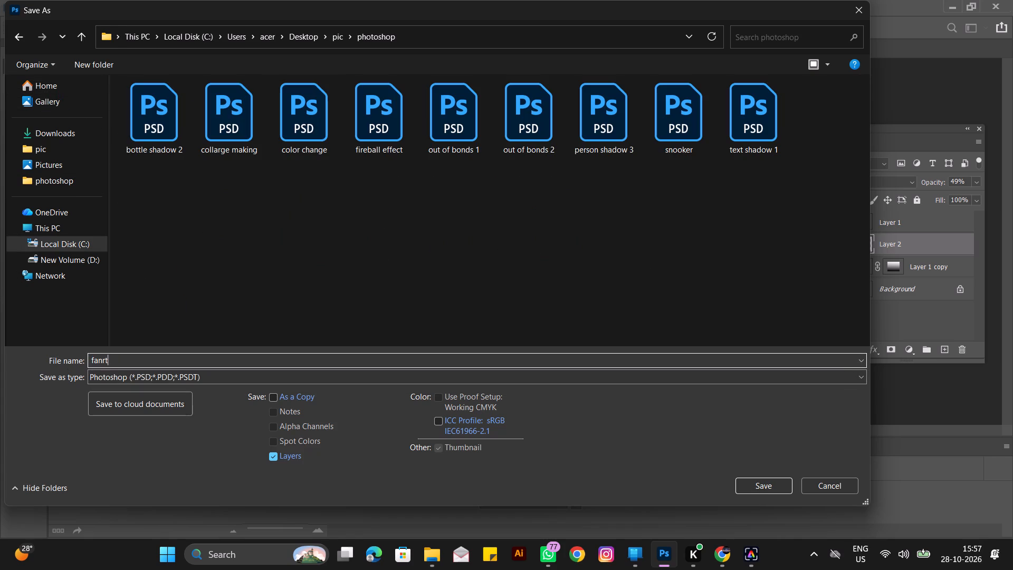
type("==")
key("BackSpace")
key("BackSpace")
key("BackSpace")
key("BackSpace")
type("ta")
key("space")
type("can")
key("space")
key("space")
key("space")
type("]]")
key("BackSpace")
key("BackSpace")
key("BackSpace")
key("BackSpace")
type("shard")
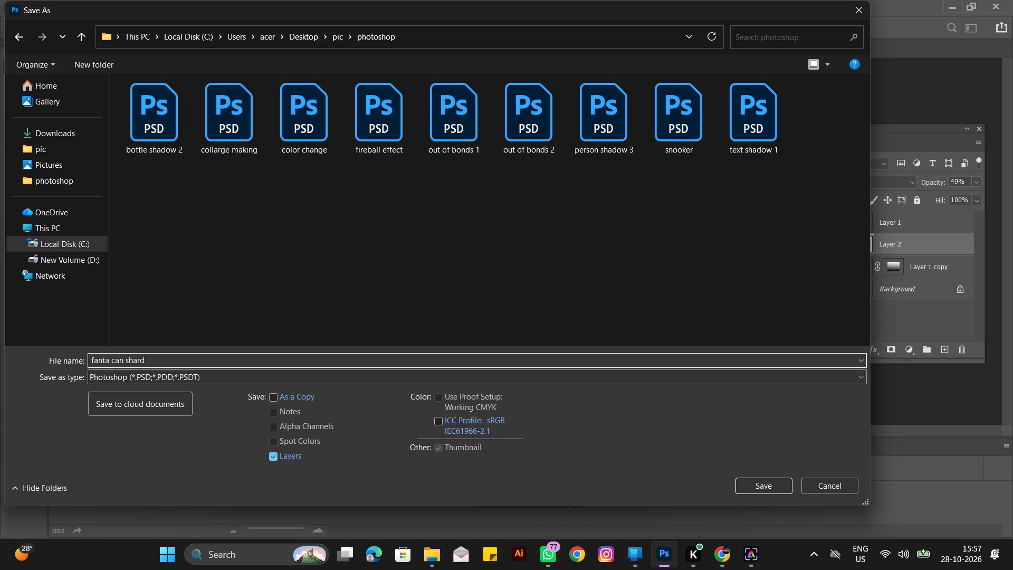
key("BackSpace")
key("BackSpace")
key("BackSpace")
type("ad")
type("ow")
key("space")
key("space")
key("4")
left_click(753, 484)
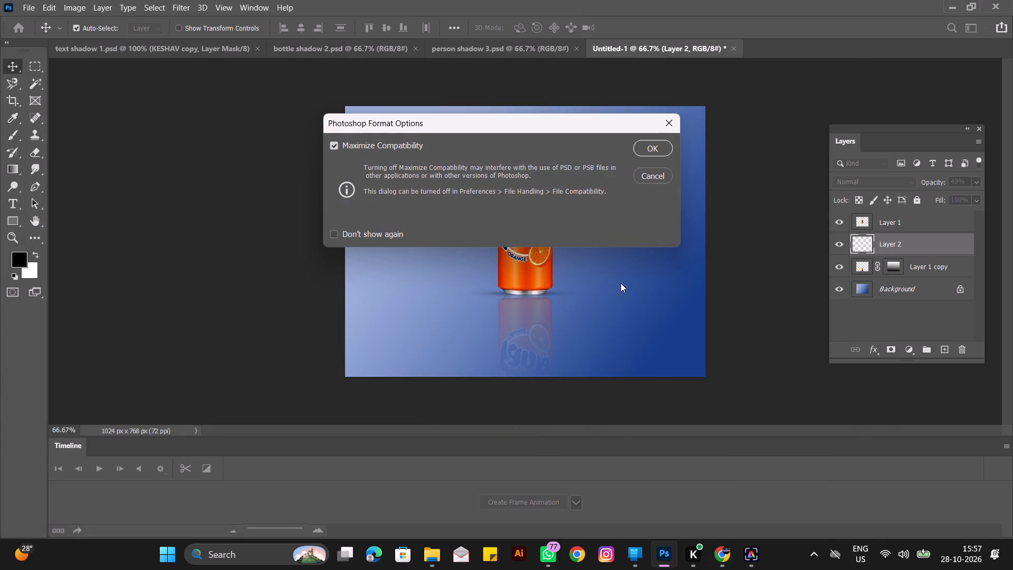
left_click(657, 150)
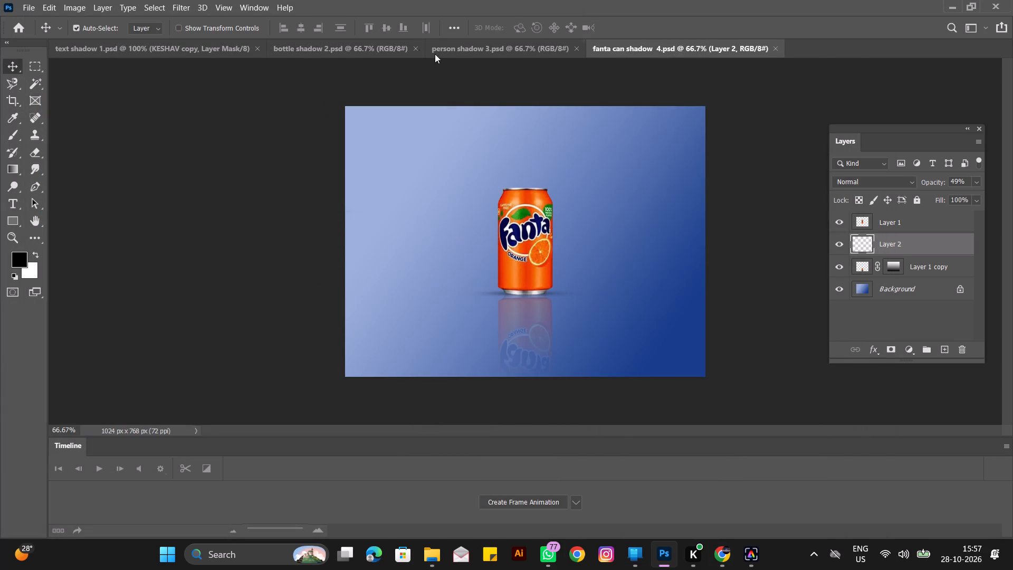
Create a new blank document from the Web Minimum preset, 1024 x 768 px at 72 ppi, with Artboards turned off.
left_click(23, 9)
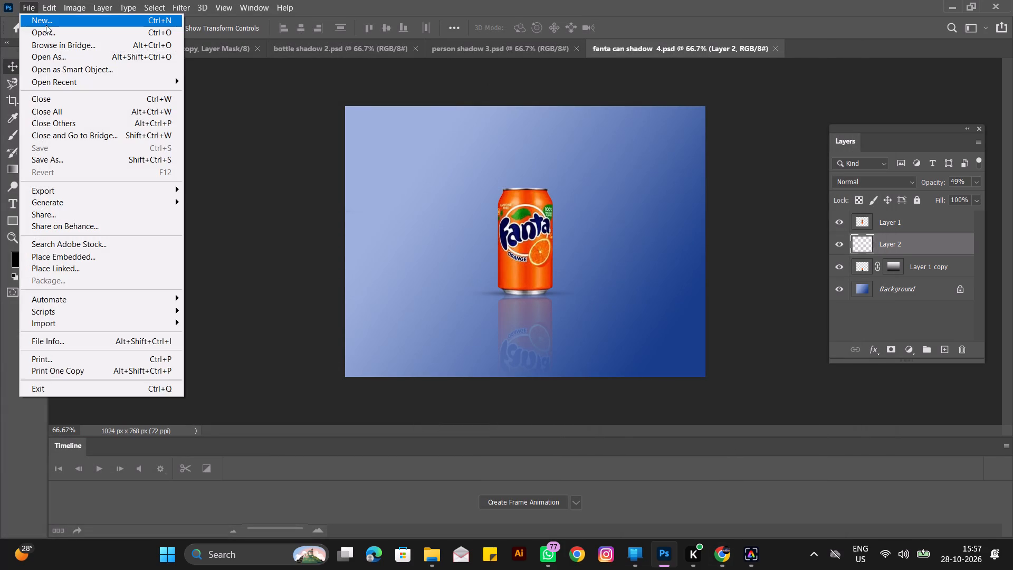
left_click(46, 25)
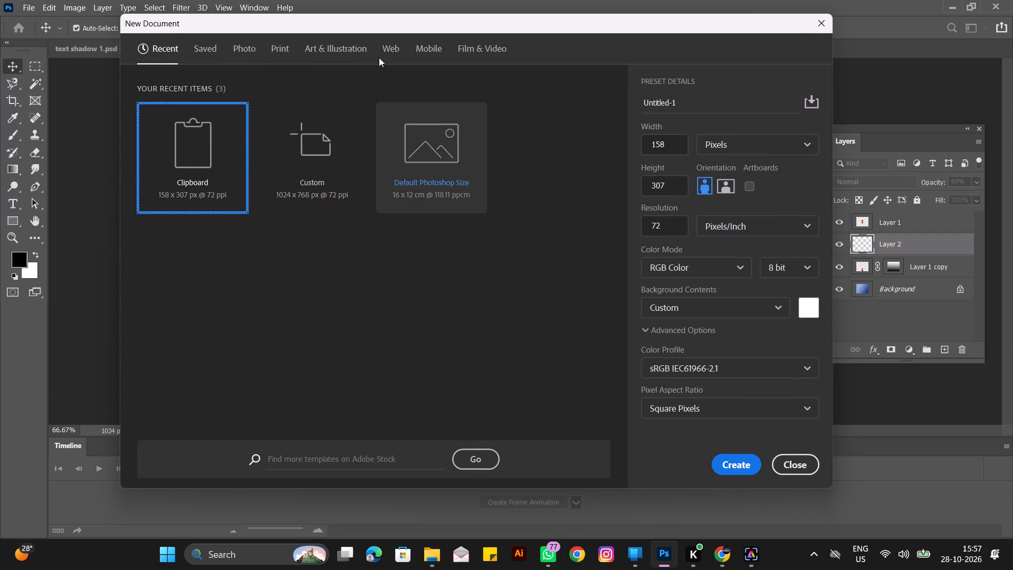
left_click(397, 52)
left_click(563, 165)
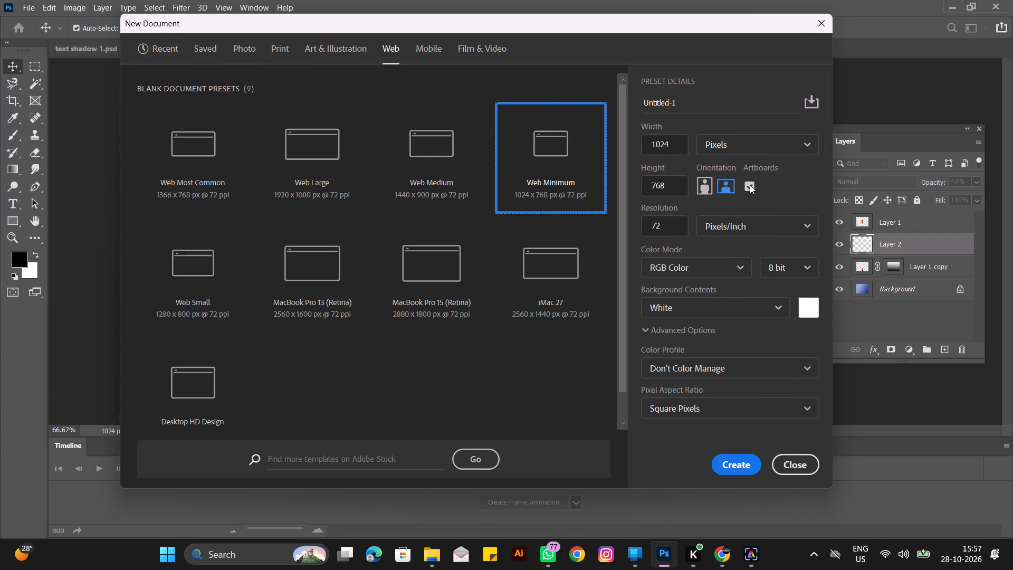
left_click(751, 183)
left_click(744, 457)
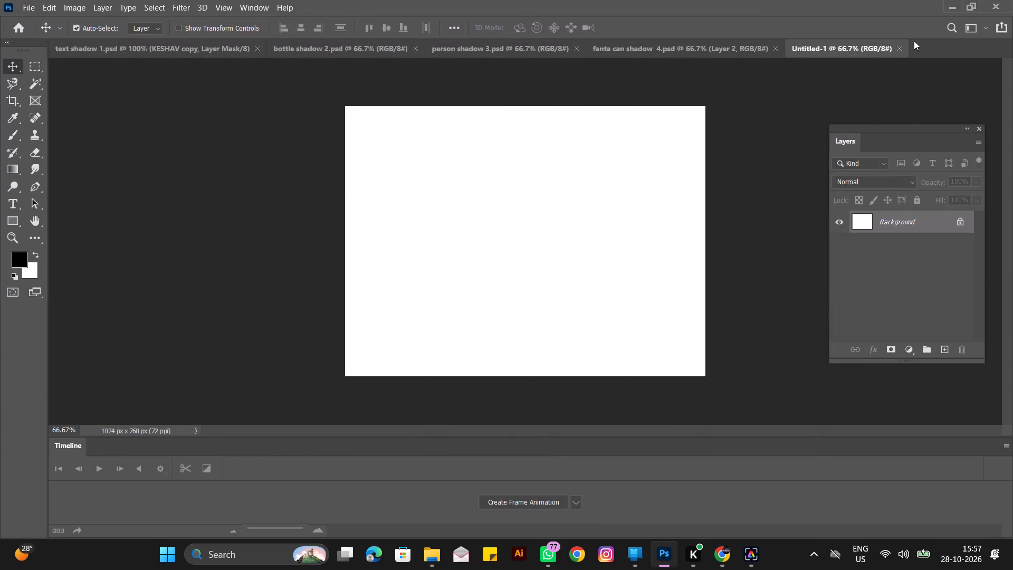